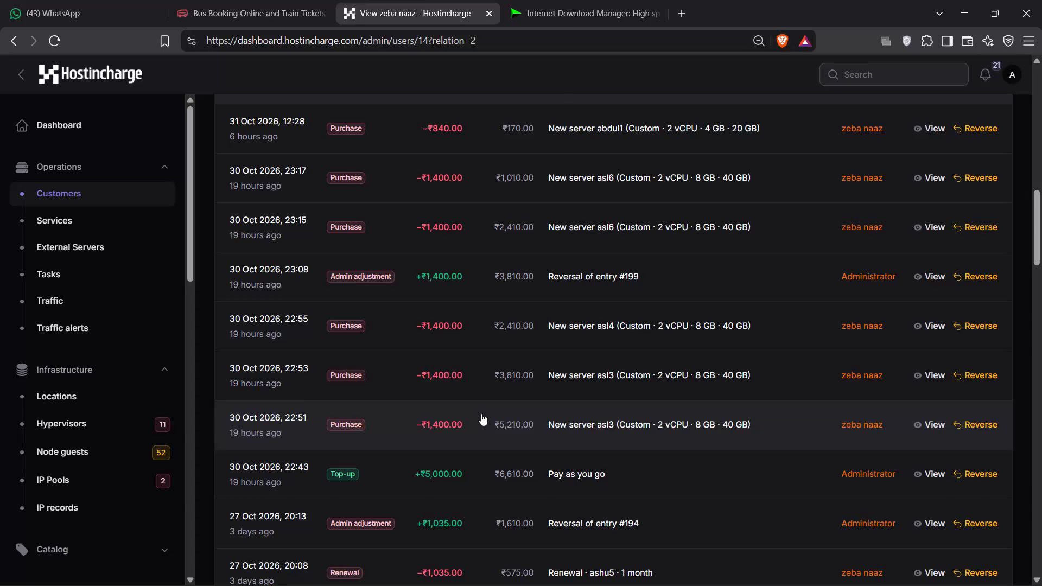
Review the customer's wallet transaction history, examining the purchase, renewal, top-up and admin adjustment entries with their amounts and running balances.
{"action": "scroll", "coordinate": [481, 413], "scroll_direction": "down", "scroll_amount": 1}
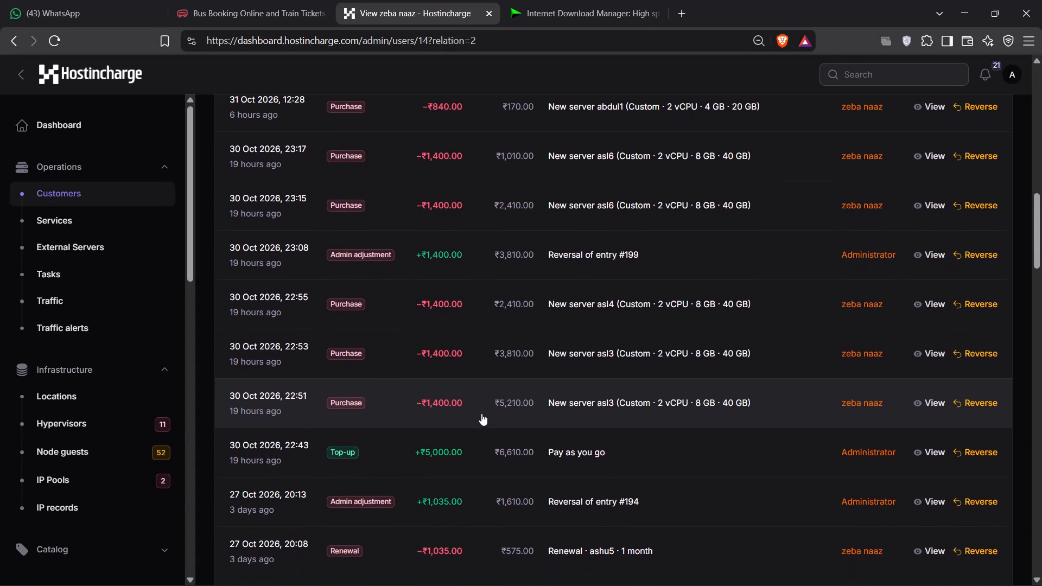
{"action": "scroll", "coordinate": [481, 413], "scroll_direction": "down", "scroll_amount": 2}
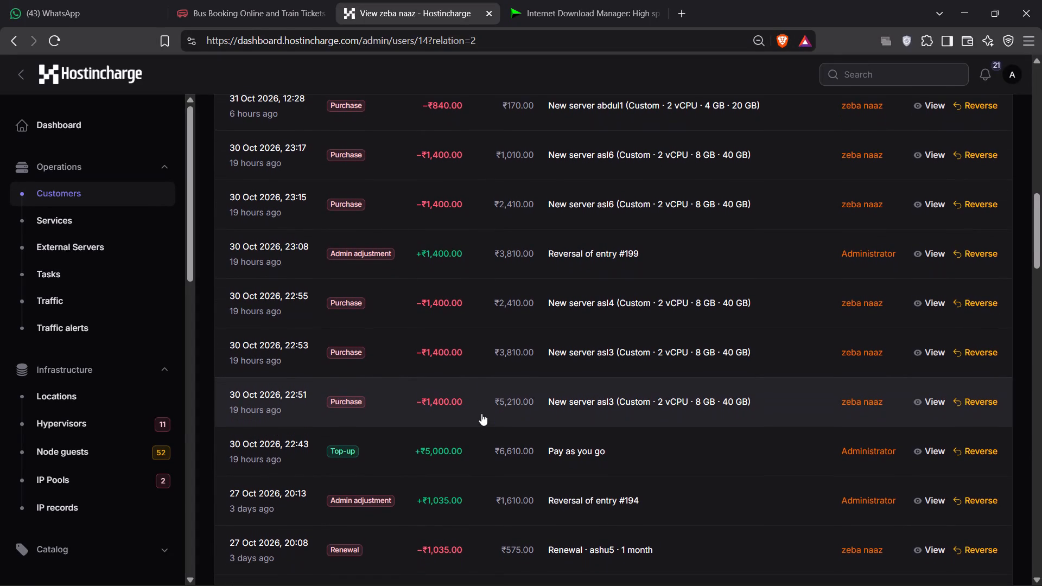
{"action": "scroll", "coordinate": [481, 413], "scroll_direction": "down", "scroll_amount": 4}
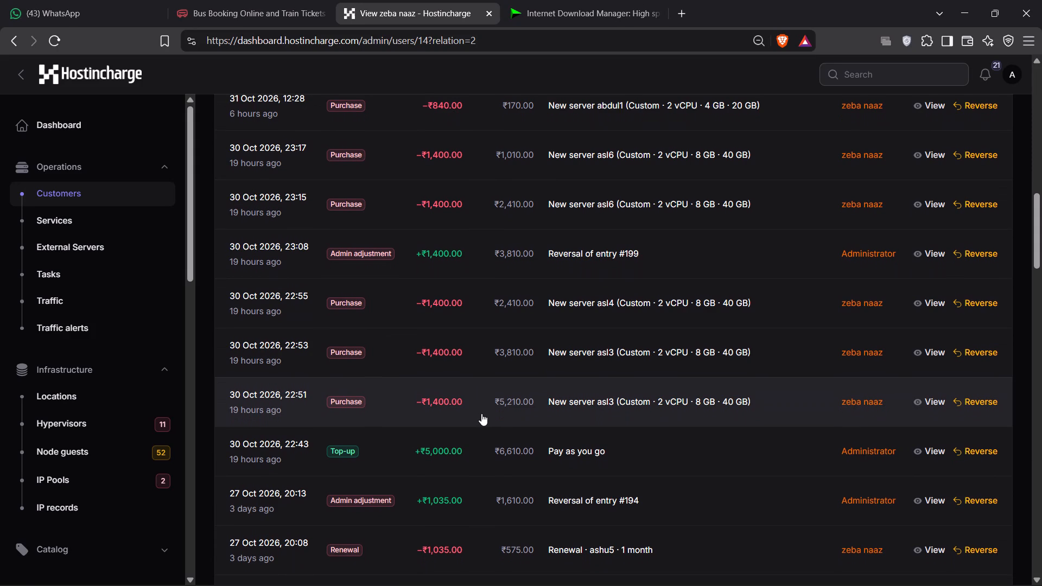
{"action": "scroll", "coordinate": [481, 413], "scroll_direction": "down", "scroll_amount": 4}
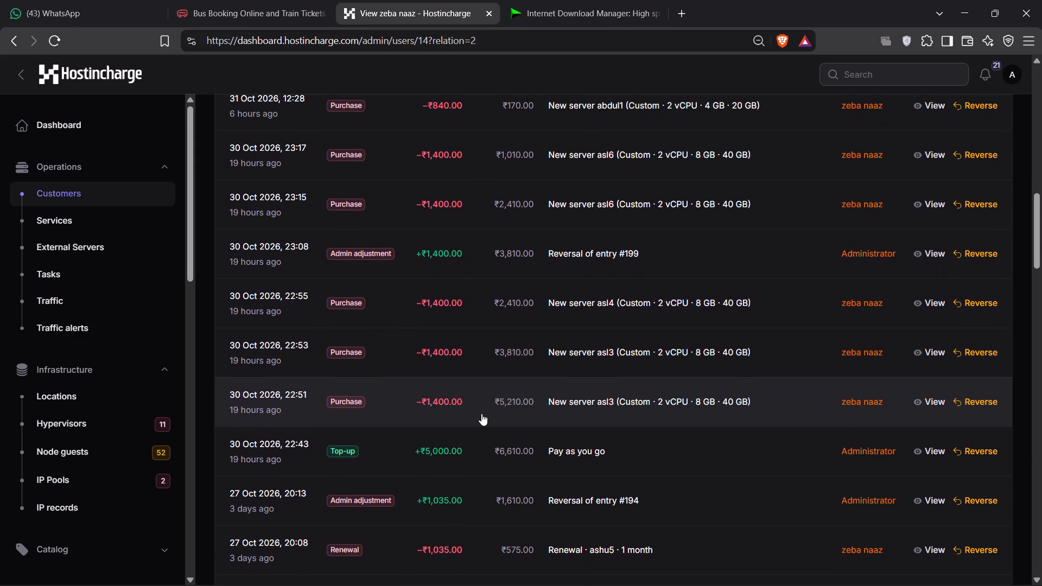
{"action": "scroll", "coordinate": [481, 413], "scroll_direction": "down", "scroll_amount": 2}
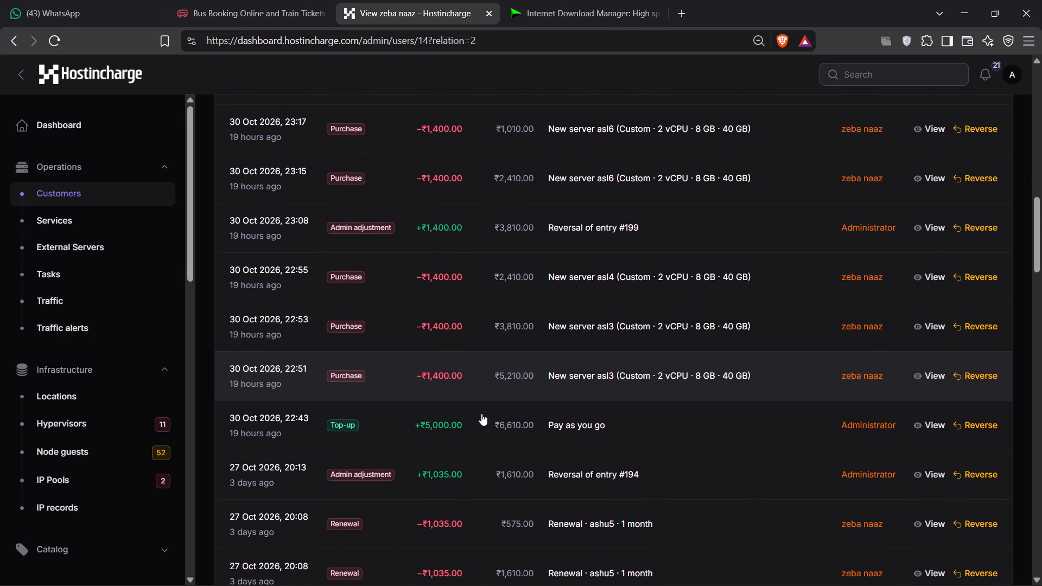
{"action": "scroll", "coordinate": [481, 413], "scroll_direction": "down", "scroll_amount": 3}
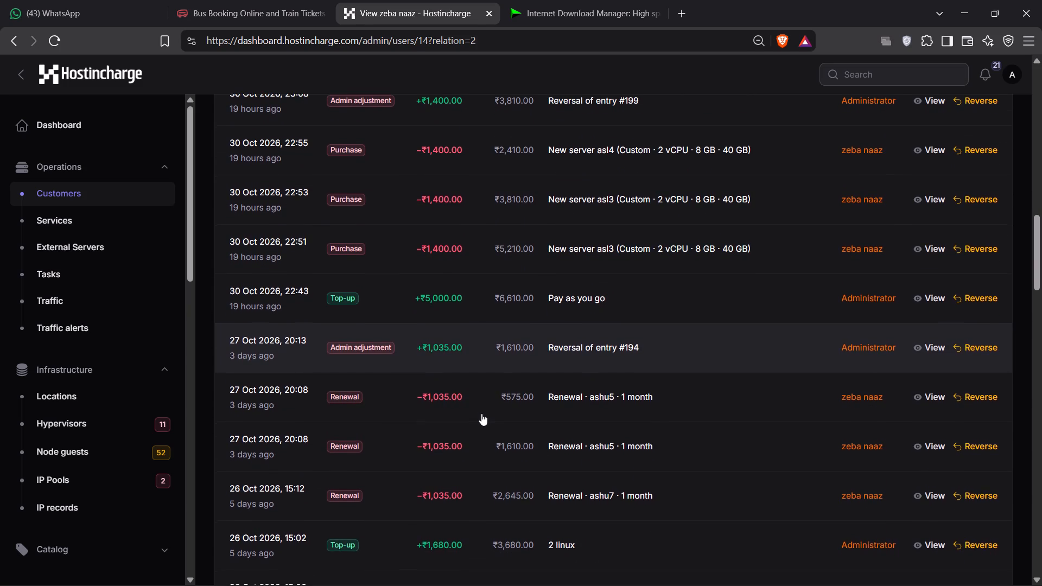
{"action": "scroll", "coordinate": [481, 413], "scroll_direction": "down", "scroll_amount": 3}
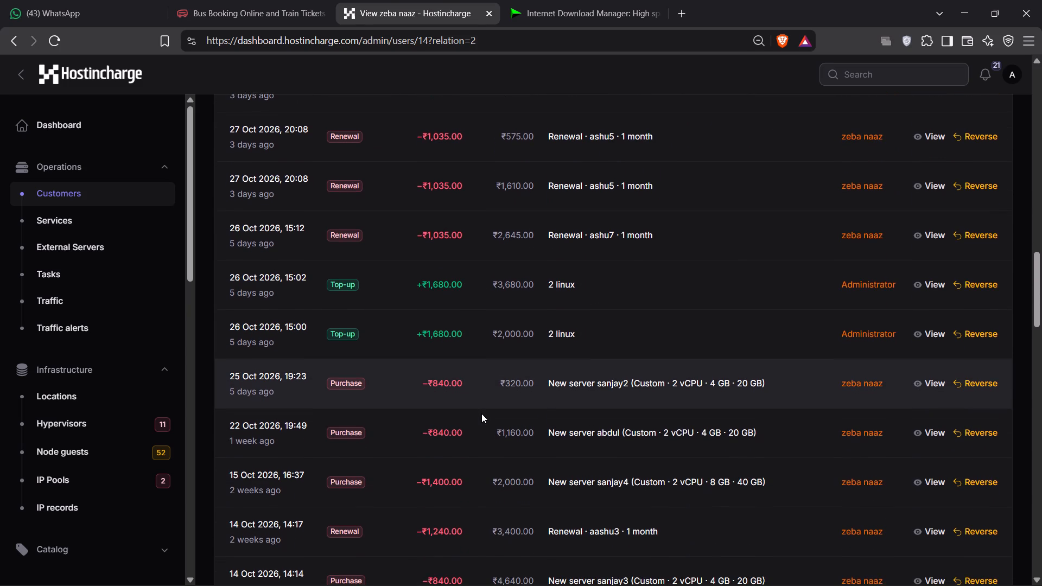
{"action": "scroll", "coordinate": [481, 413], "scroll_direction": "down", "scroll_amount": 2}
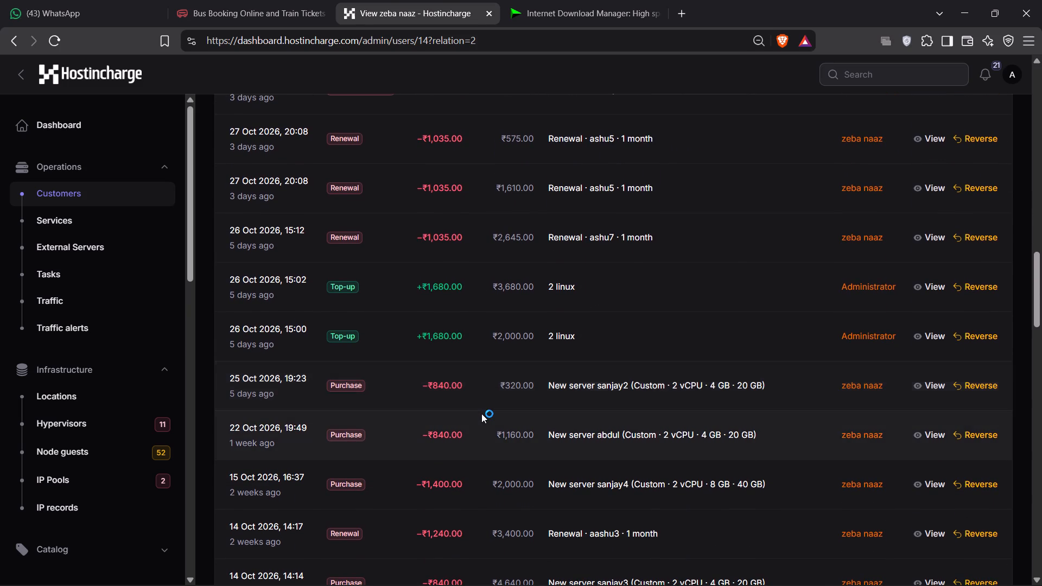
{"action": "scroll", "coordinate": [481, 413], "scroll_direction": "up", "scroll_amount": 1}
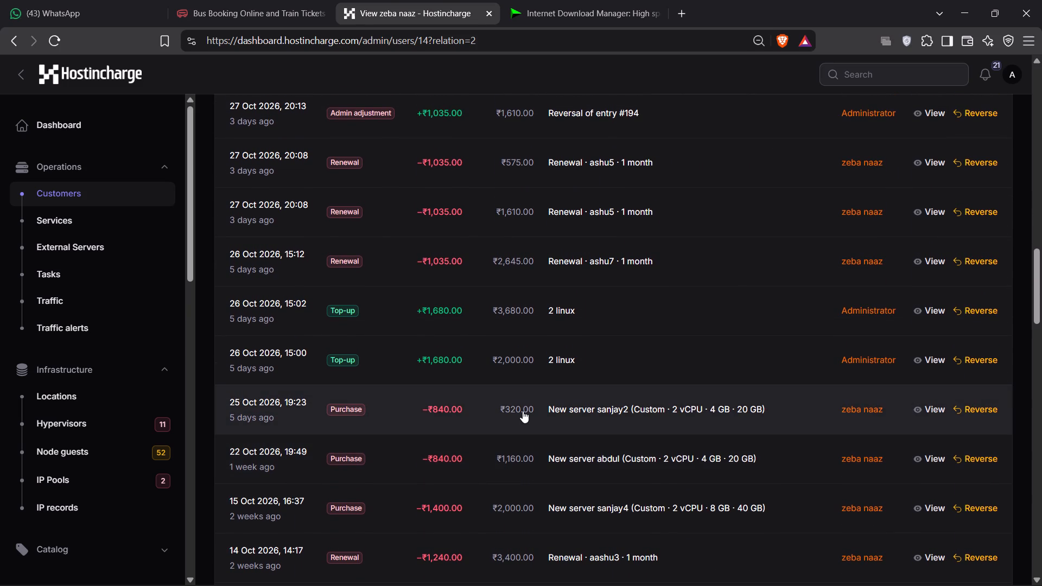
{"action": "scroll", "coordinate": [524, 411], "scroll_direction": "up", "scroll_amount": 1}
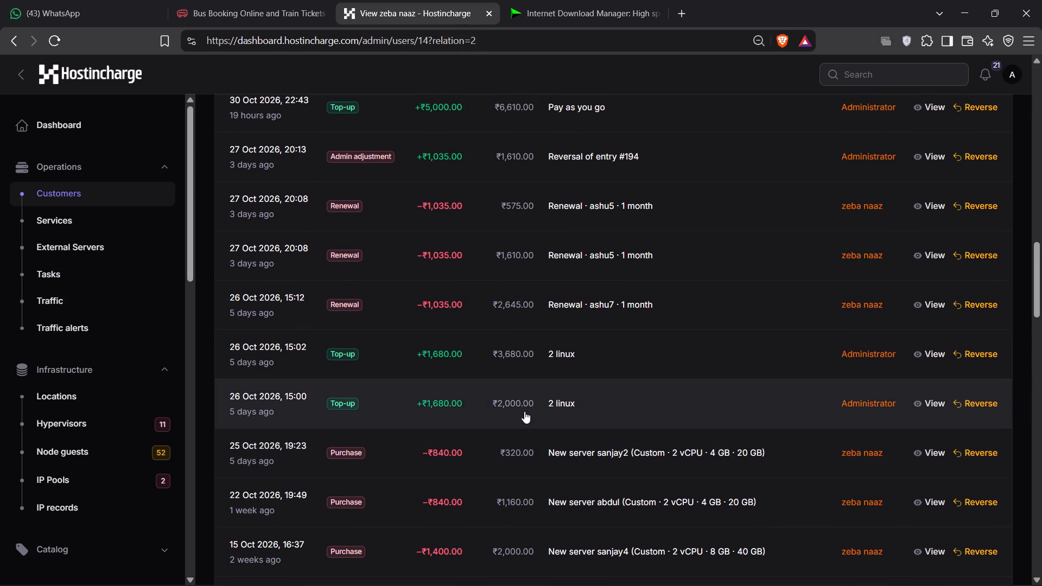
{"action": "scroll", "coordinate": [524, 411], "scroll_direction": "up", "scroll_amount": 2}
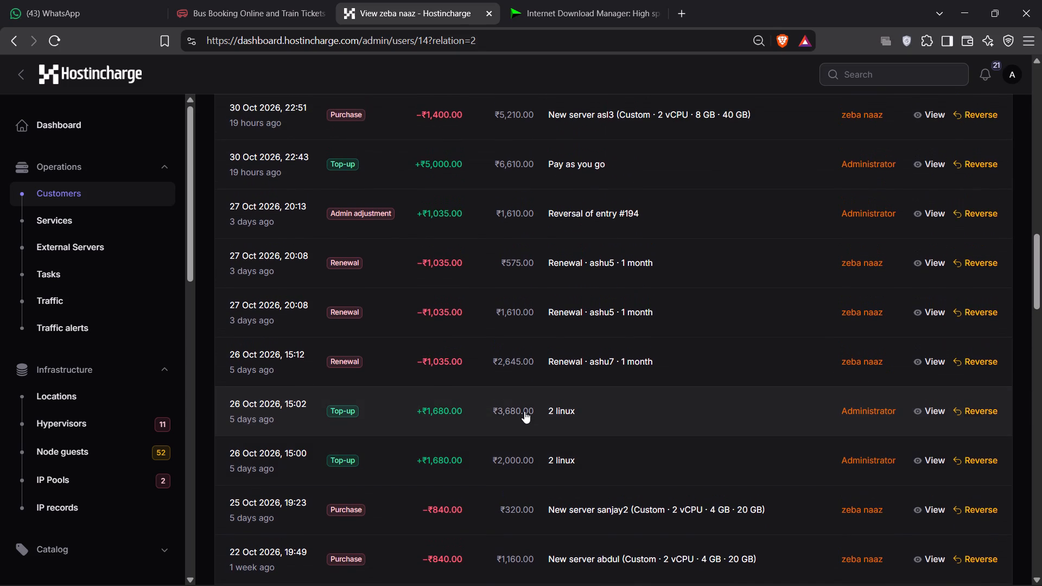
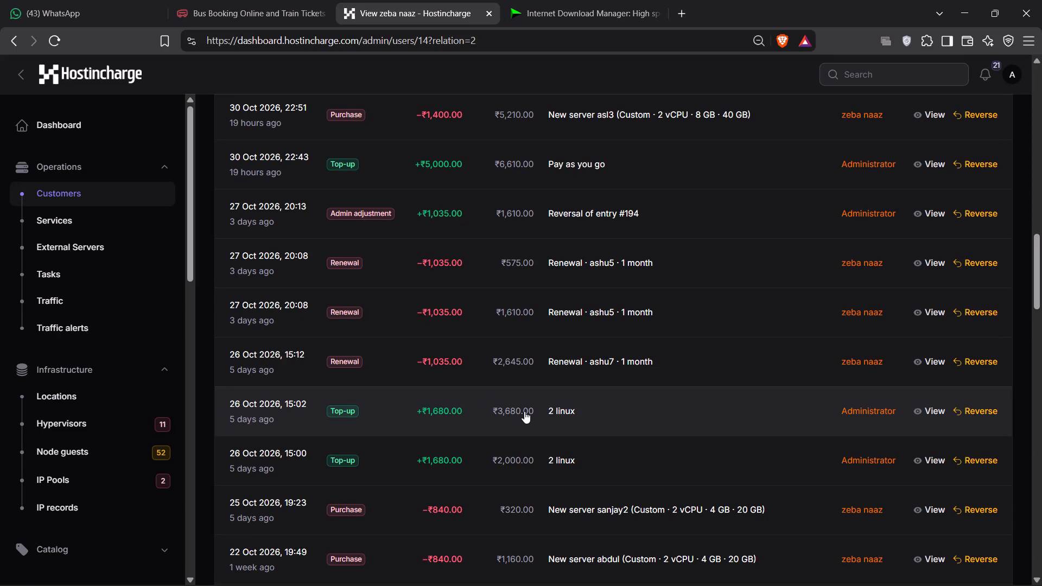
Examine the newer wallet entries and the customer's account, wallet, limits and reseller address details.
{"action": "scroll", "coordinate": [524, 411], "scroll_direction": "up", "scroll_amount": 1}
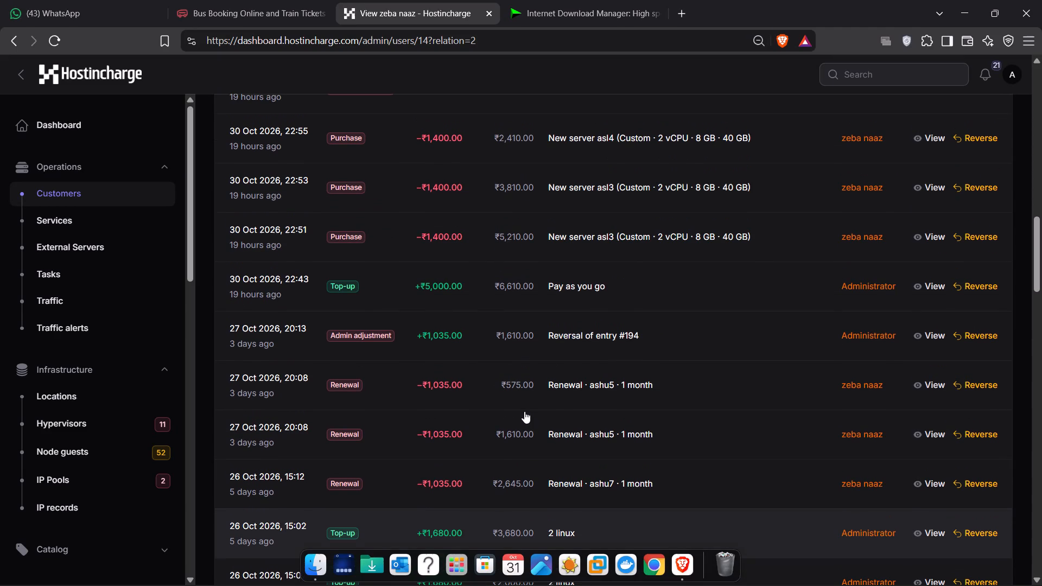
{"action": "scroll", "coordinate": [524, 411], "scroll_direction": "up", "scroll_amount": 4}
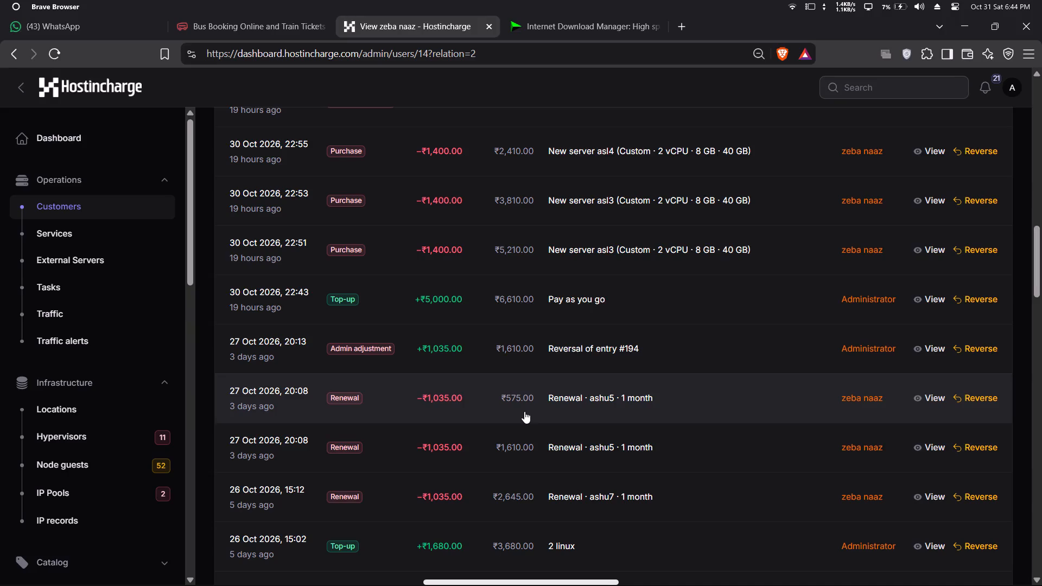
{"action": "scroll", "coordinate": [576, 230], "scroll_direction": "up", "scroll_amount": 7}
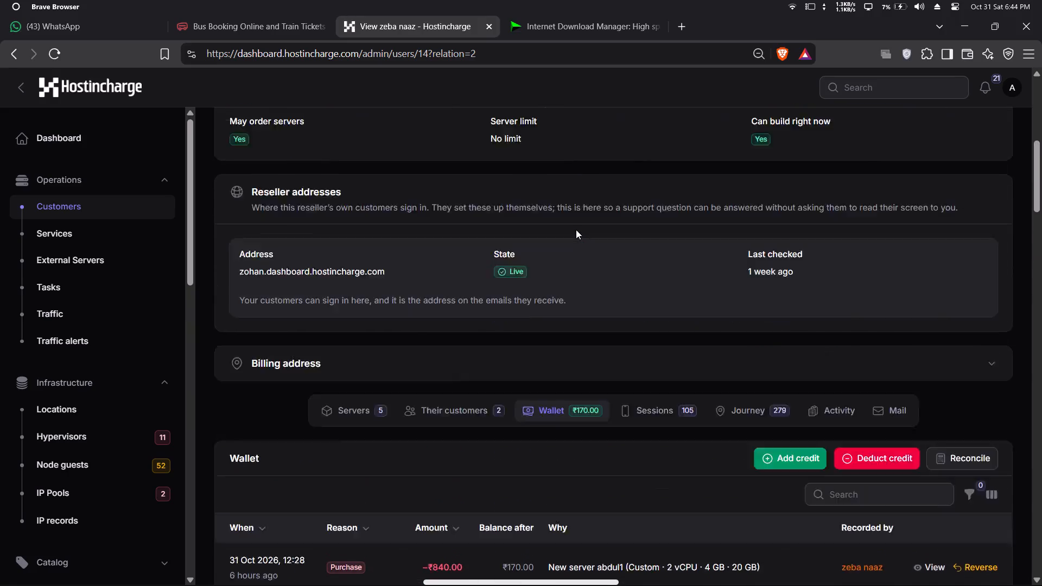
{"action": "scroll", "coordinate": [576, 230], "scroll_direction": "up", "scroll_amount": 5}
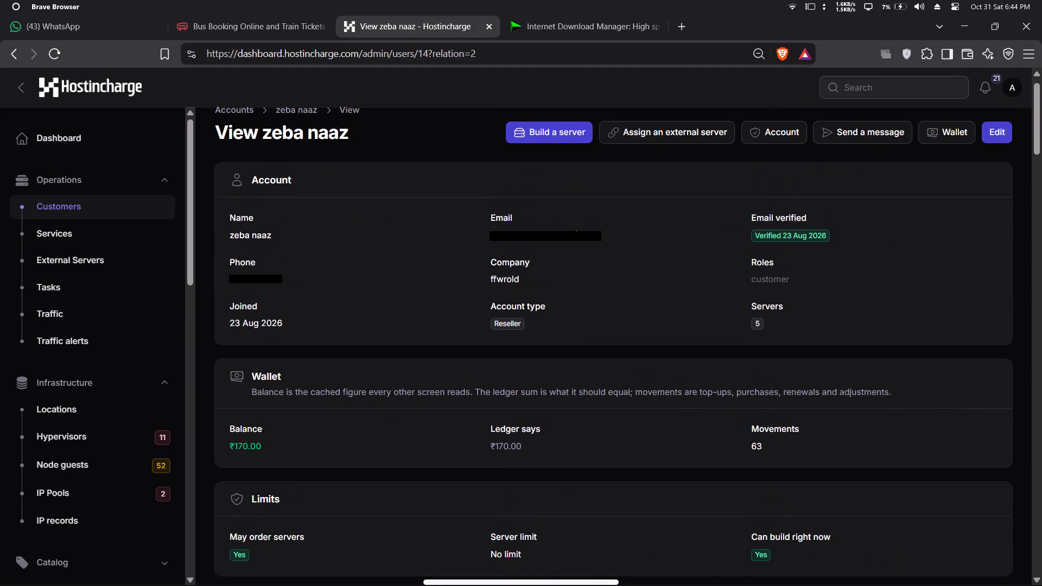
{"action": "scroll", "coordinate": [576, 230], "scroll_direction": "up", "scroll_amount": 1}
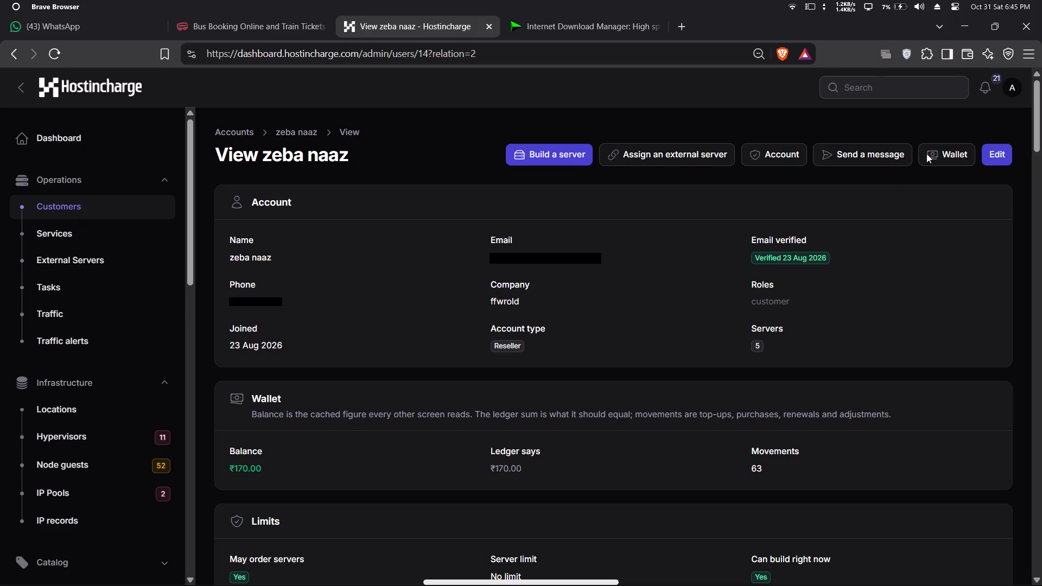
Check the customer's reseller terms, including the wholesale discount and limits, without changing them.
{"action": "left_click", "coordinate": [781, 164]}
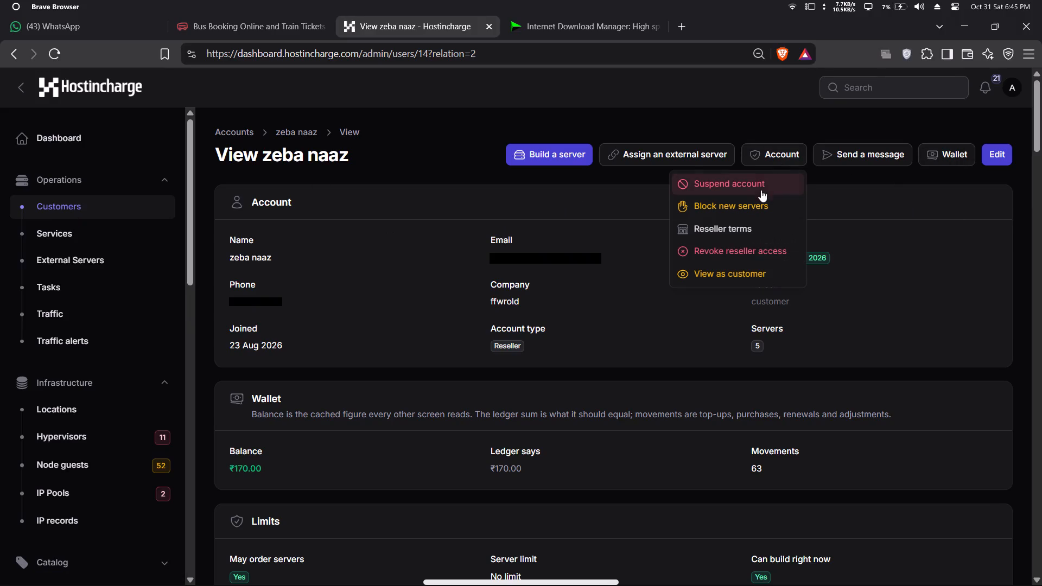
{"action": "left_click", "coordinate": [745, 228]}
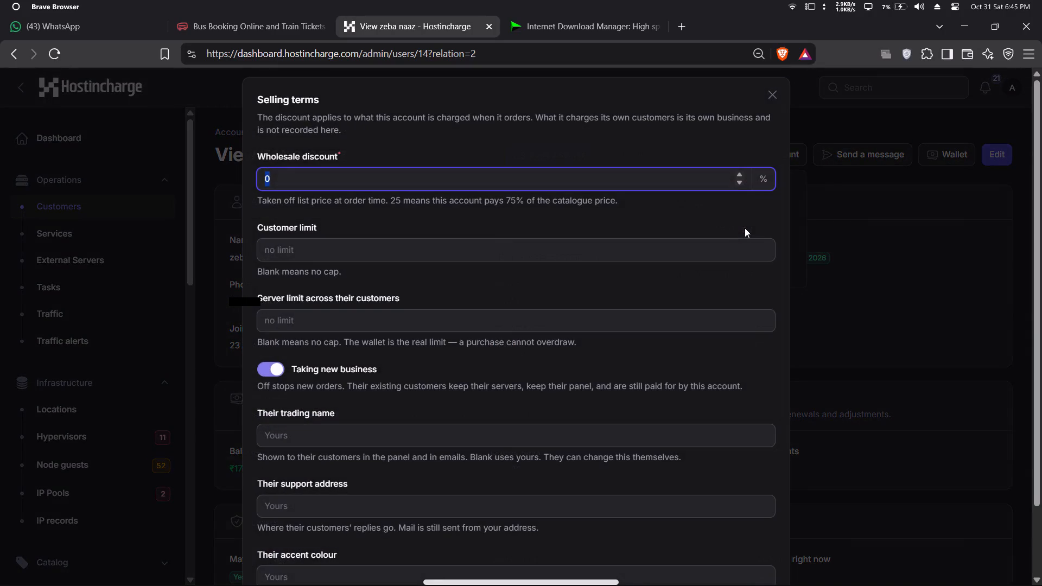
{"action": "left_click", "coordinate": [767, 94]}
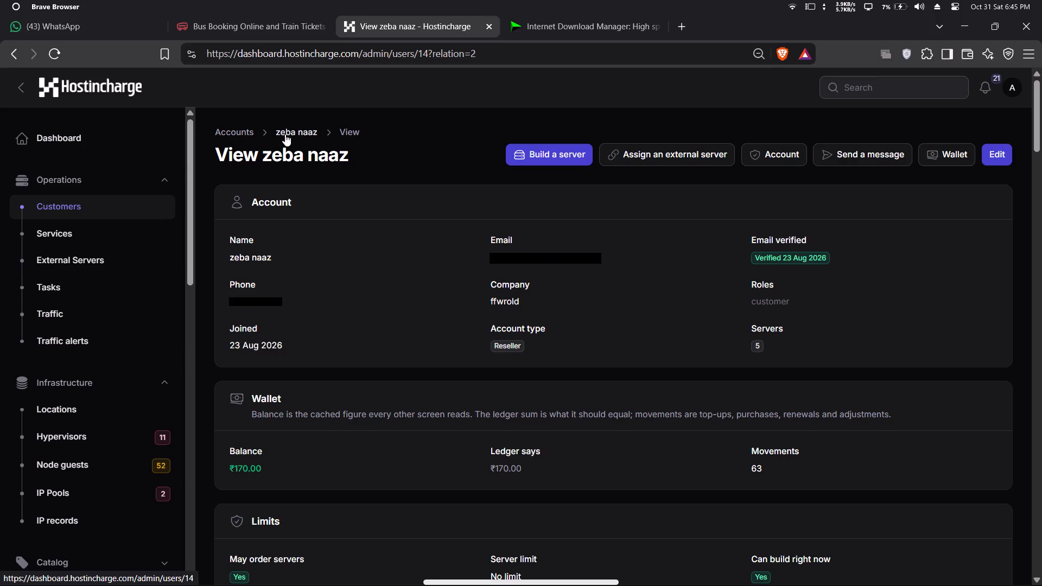
Open the Administrator account from the staff accounts list, check its account actions, and return to the list.
{"action": "left_click", "coordinate": [236, 131]}
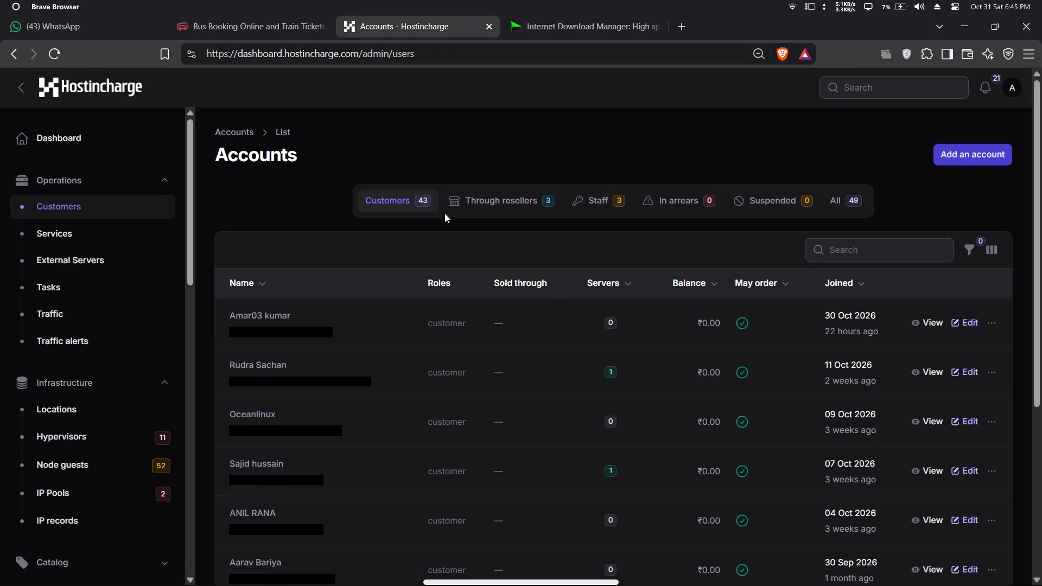
{"action": "left_click", "coordinate": [616, 207]}
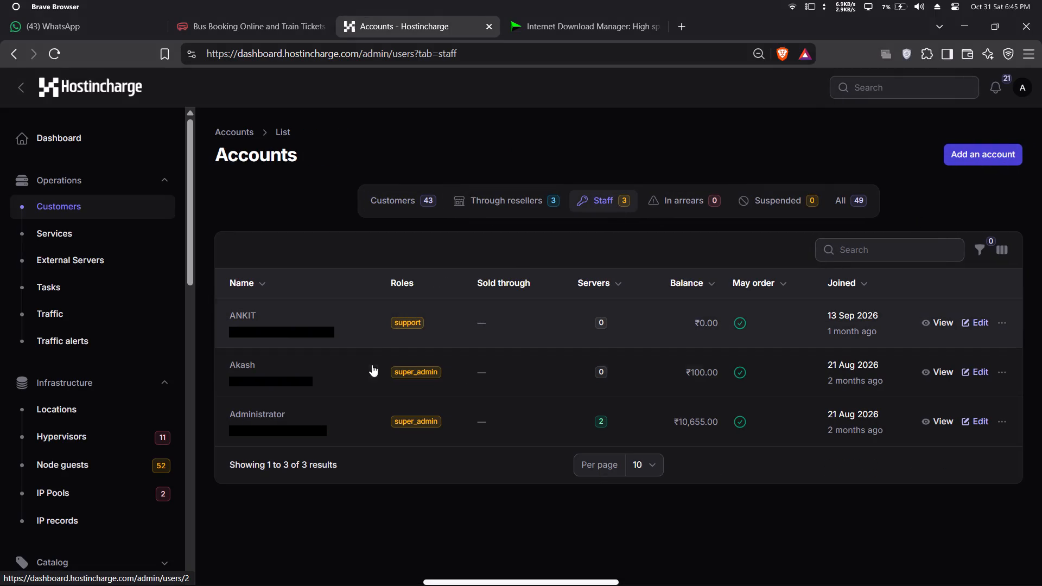
{"action": "left_click", "coordinate": [348, 428]}
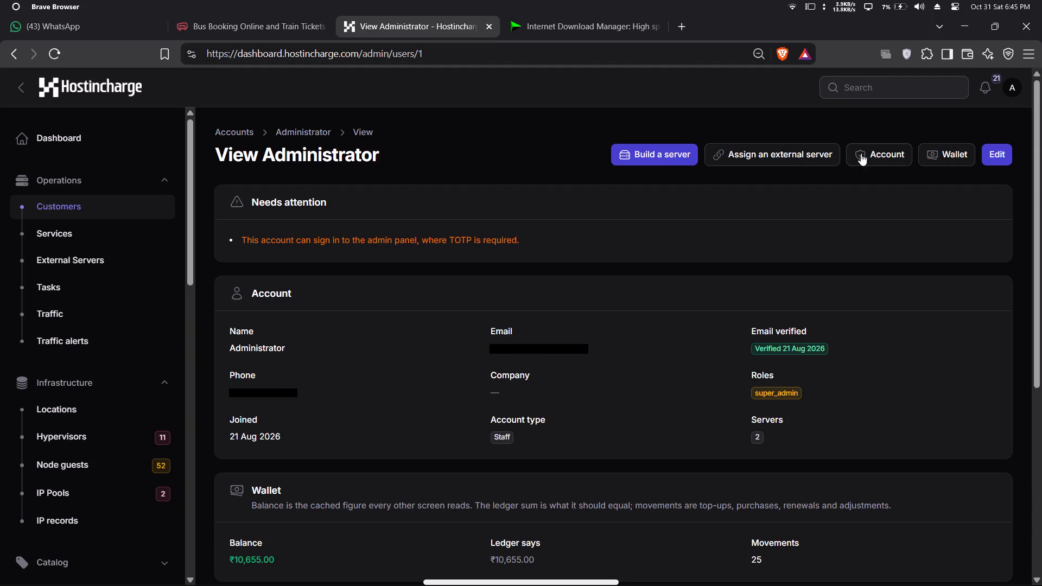
{"action": "left_click", "coordinate": [886, 161]}
{"action": "left_click", "coordinate": [606, 203]}
{"action": "scroll", "coordinate": [606, 203], "scroll_direction": "right", "scroll_amount": 5}
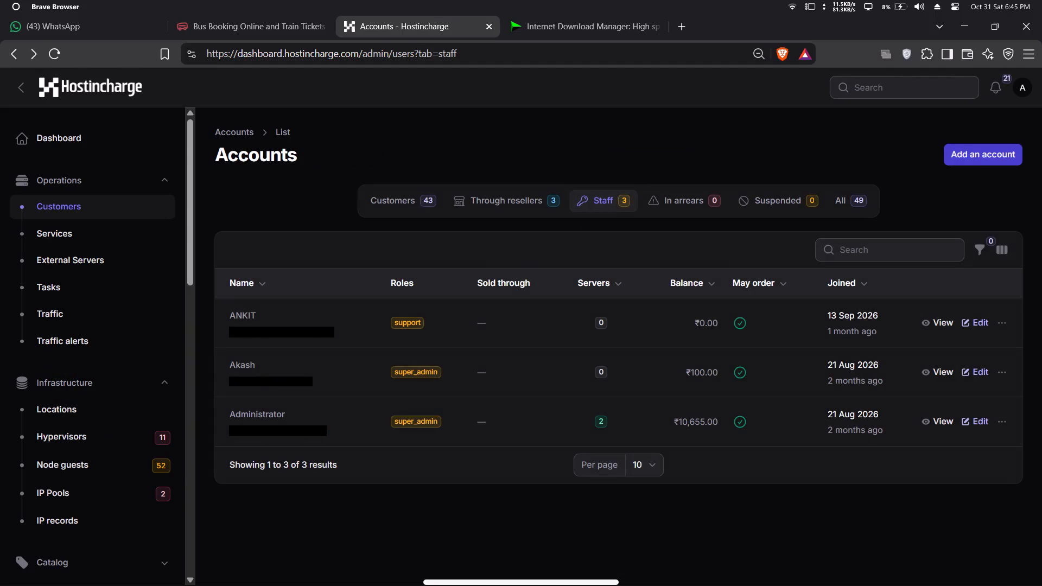
Check the account actions offered for the support-role staff account and return to the staff list.
{"action": "left_click", "coordinate": [434, 326]}
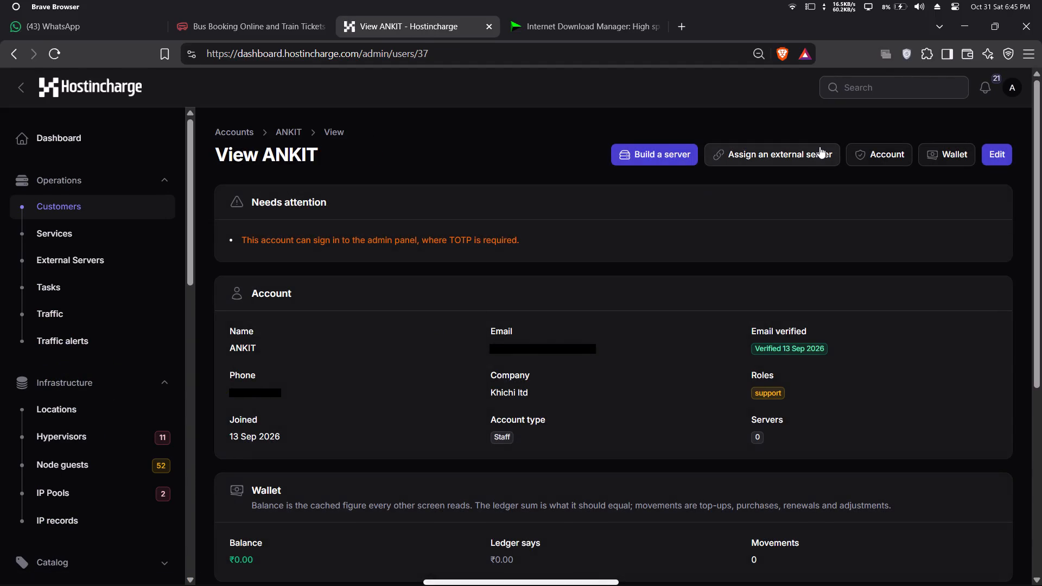
{"action": "left_click", "coordinate": [893, 149]}
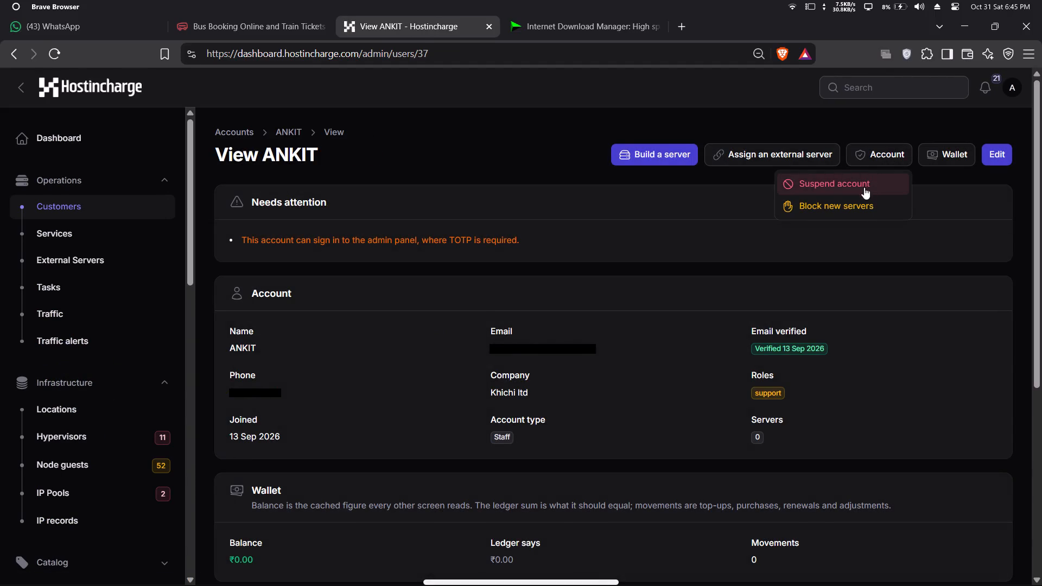
{"action": "left_click", "coordinate": [645, 222]}
{"action": "scroll", "coordinate": [645, 222], "scroll_direction": "right", "scroll_amount": 6}
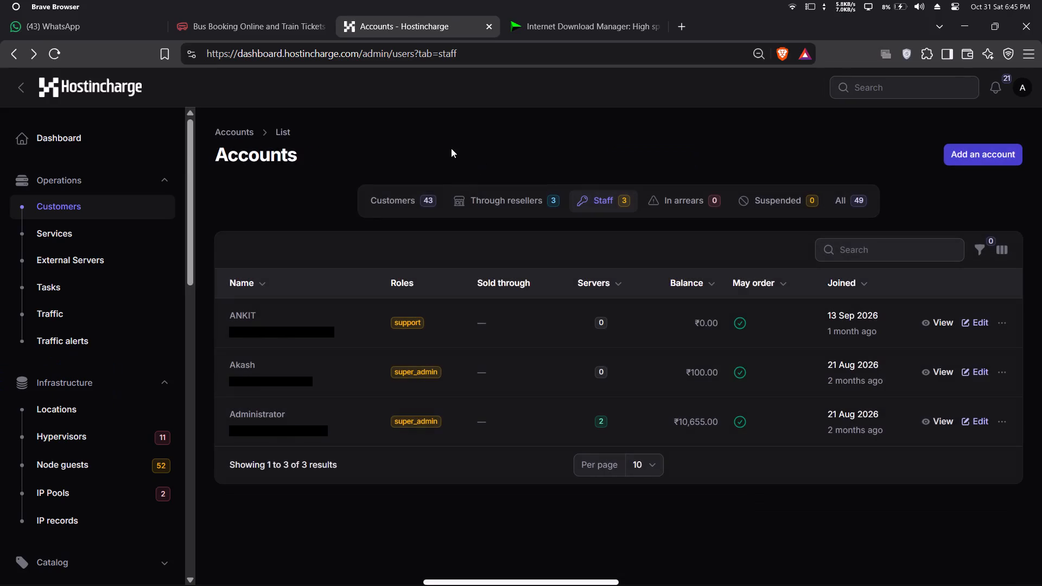
{"action": "left_click", "coordinate": [382, 199]}
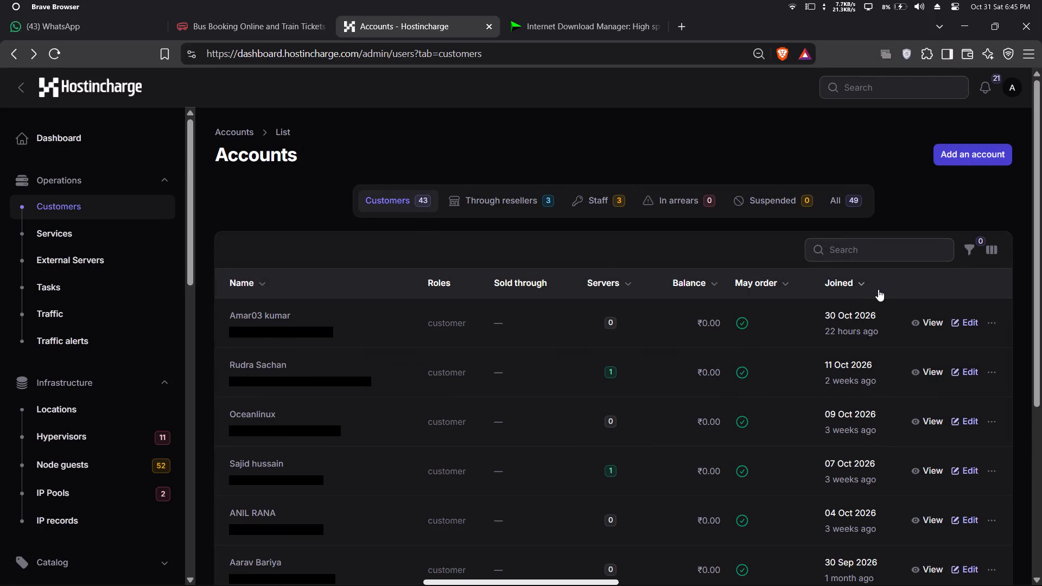
{"action": "left_click", "coordinate": [900, 254]}
{"action": "type", "text": "ashukha"}
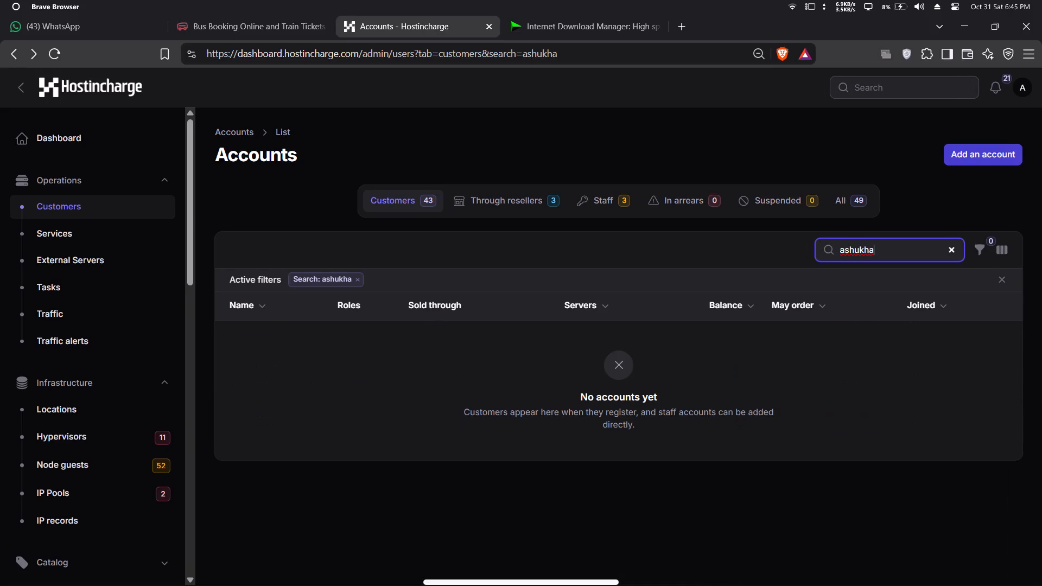
Replace the customer search term with "hran".
{"action": "key", "text": "BackSpace"}
{"action": "key", "text": "BackSpace"}
{"action": "key", "text": "BackSpace"}
{"action": "key", "text": "BackSpace"}
{"action": "key", "text": "BackSpace"}
{"action": "key", "text": "BackSpace"}
{"action": "key", "text": "BackSpace"}
{"action": "key", "text": "BackSpace"}
{"action": "key", "text": "BackSpace"}
{"action": "key", "text": "BackSpace"}
{"action": "key", "text": "BackSpace"}
{"action": "key", "text": "BackSpace"}
{"action": "key", "text": "BackSpace"}
{"action": "key", "text": "BackSpace"}
{"action": "key", "text": "BackSpace"}
{"action": "key", "text": "BackSpace"}
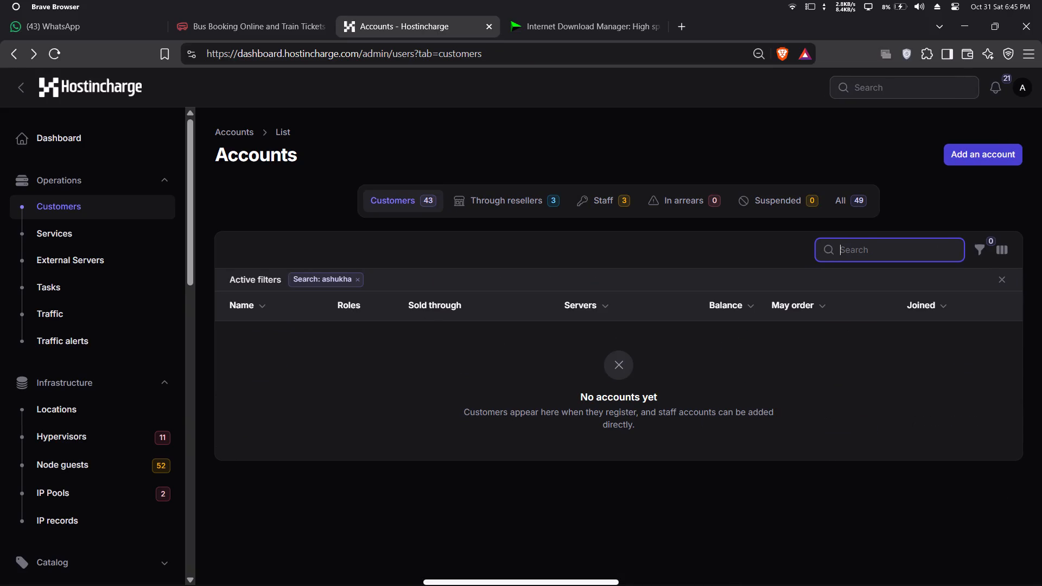
{"action": "type", "text": "hran"}
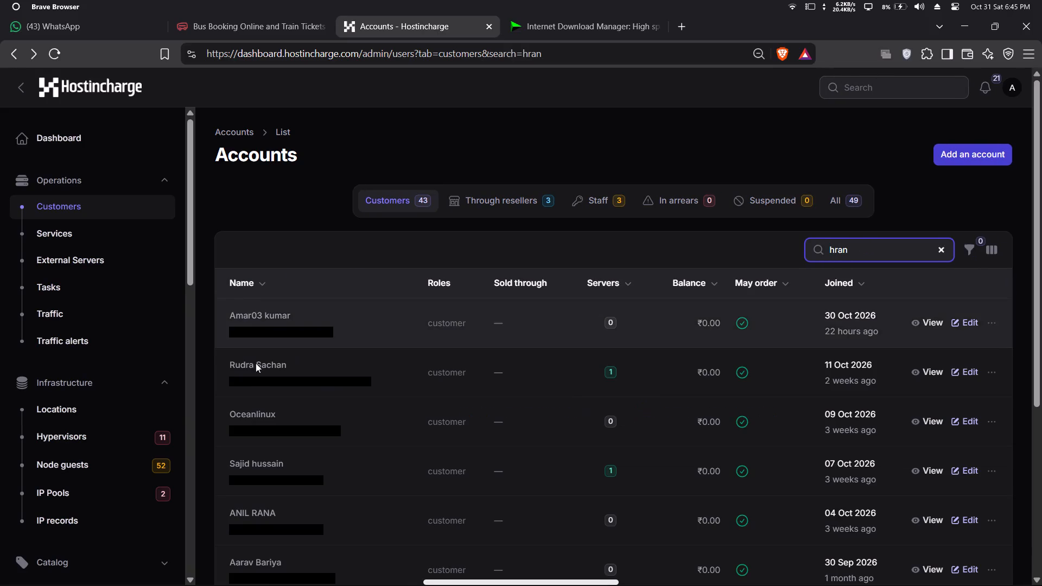
{"action": "key", "text": "BackSpace"}
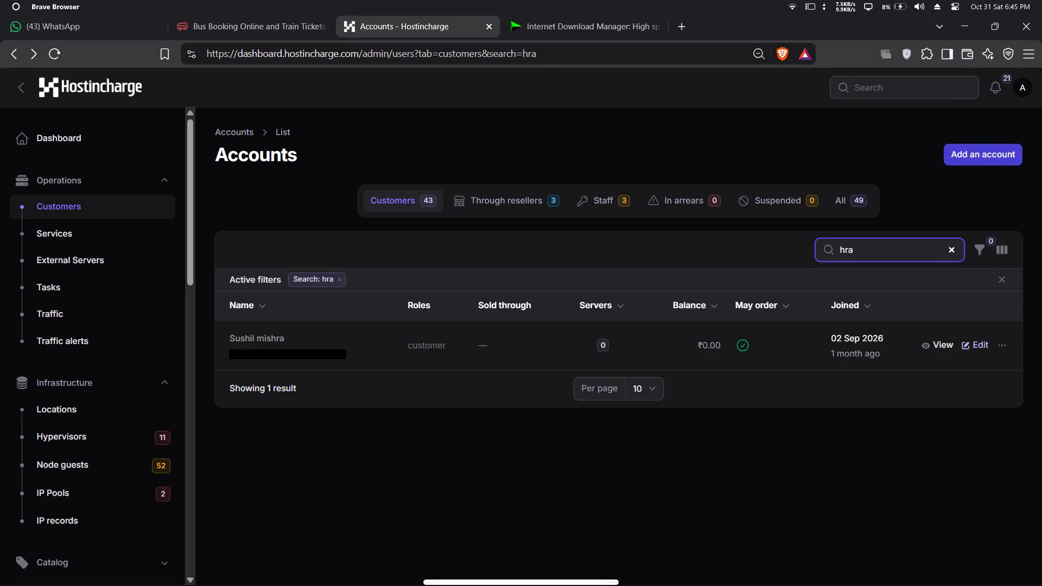
{"action": "key", "text": "BackSpace"}
{"action": "key", "text": "BackSpace"}
{"action": "key", "text": "BackSpace"}
{"action": "key", "text": "BackSpace"}
{"action": "type", "text": "ashu"}
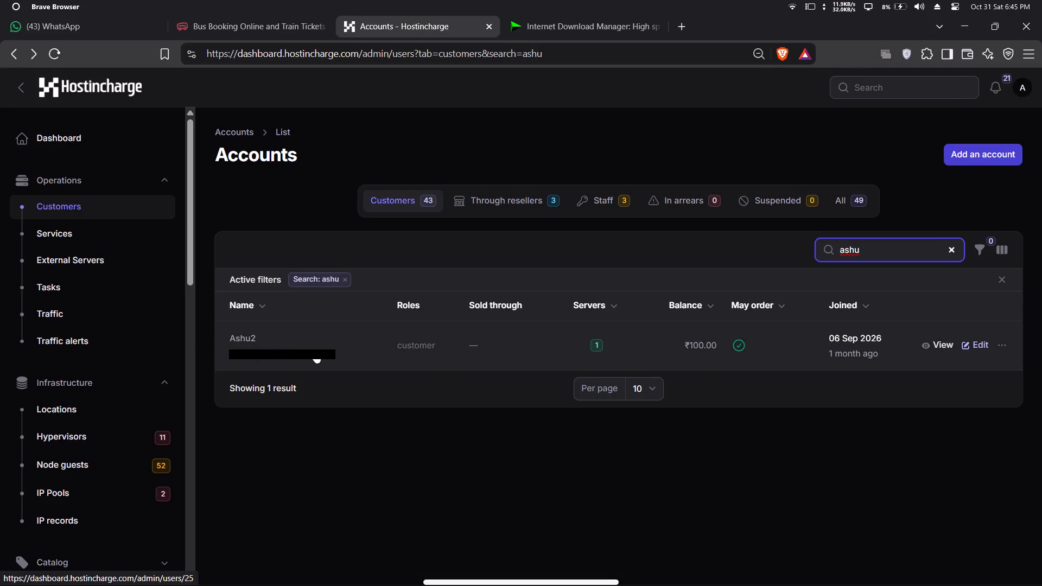
{"action": "left_click", "coordinate": [315, 351]}
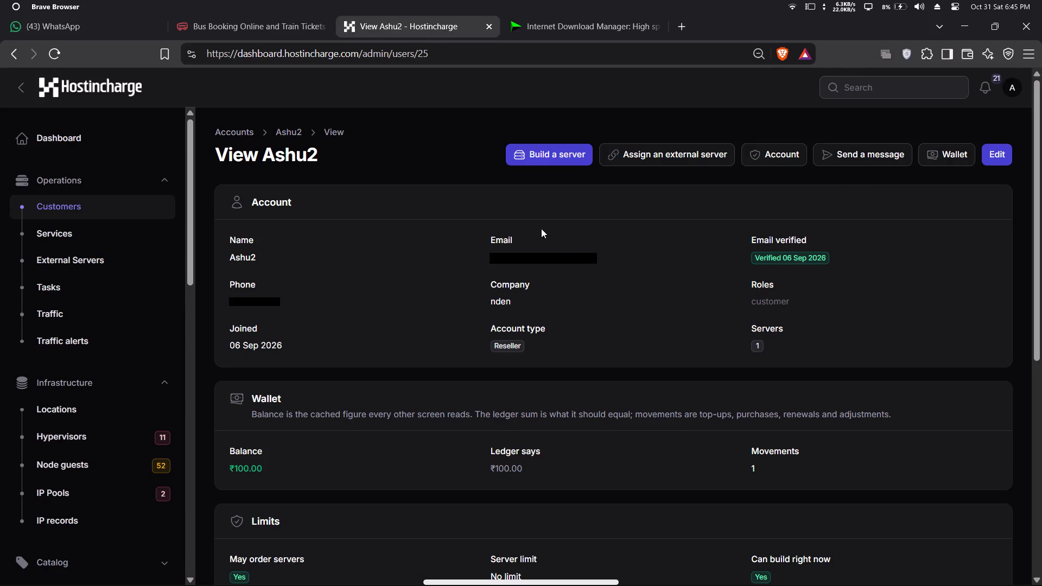
{"action": "left_click", "coordinate": [780, 146]}
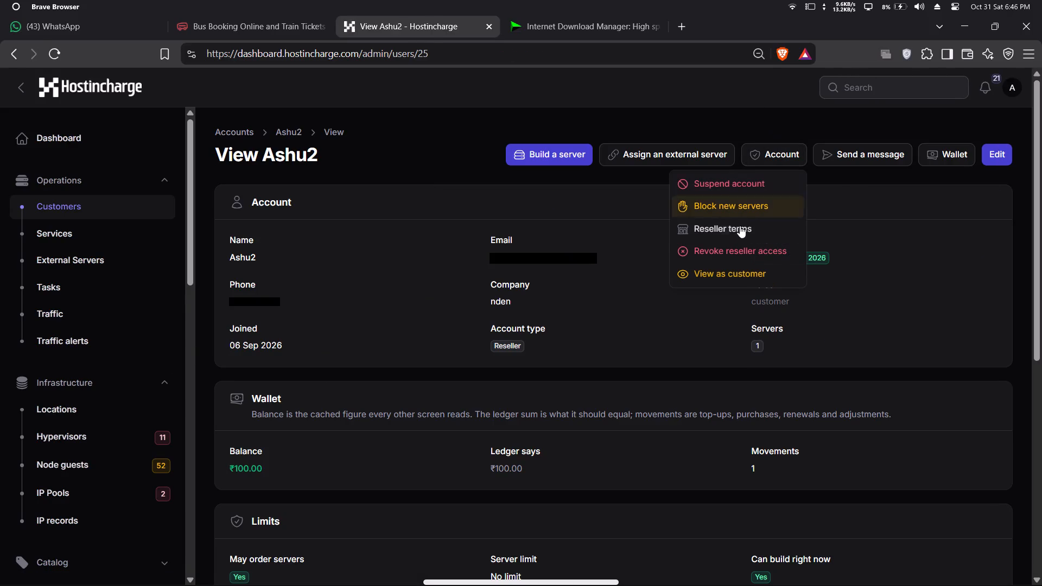
{"action": "left_click", "coordinate": [737, 231]}
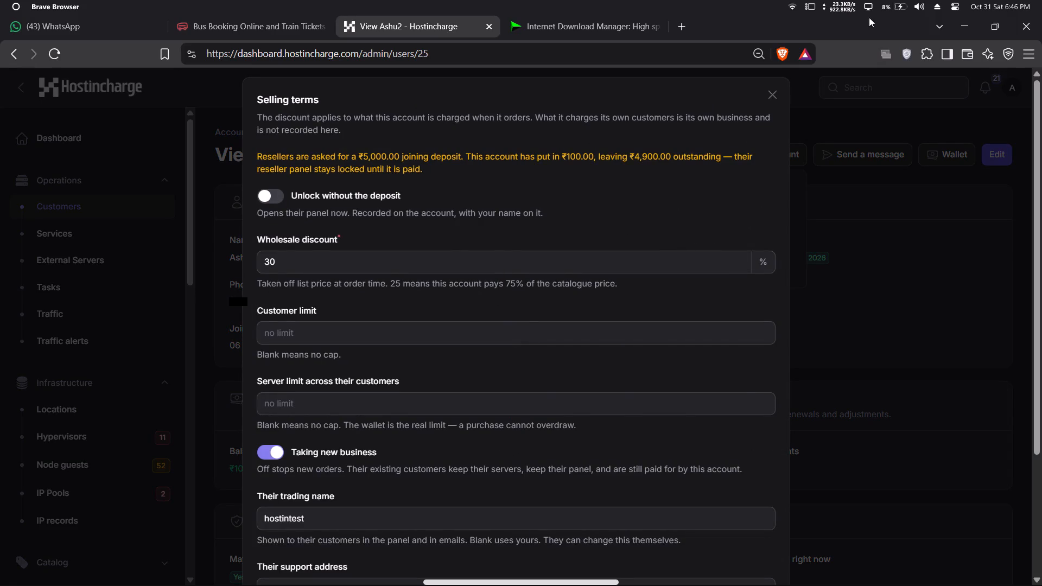
{"action": "left_click", "coordinate": [768, 99]}
{"action": "scroll", "coordinate": [638, 284], "scroll_direction": "down", "scroll_amount": 7}
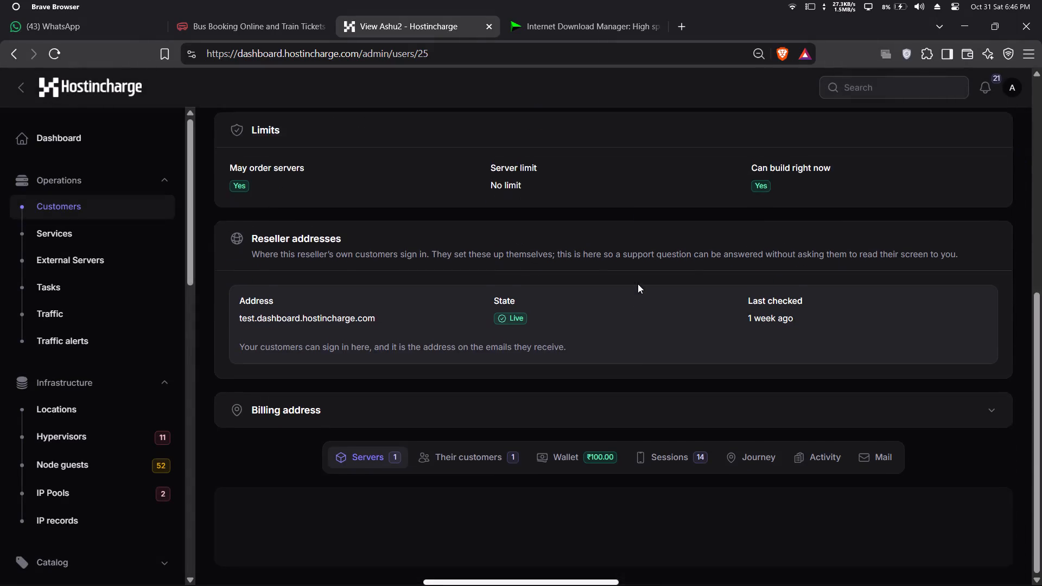
{"action": "scroll", "coordinate": [462, 359], "scroll_direction": "up", "scroll_amount": 8}
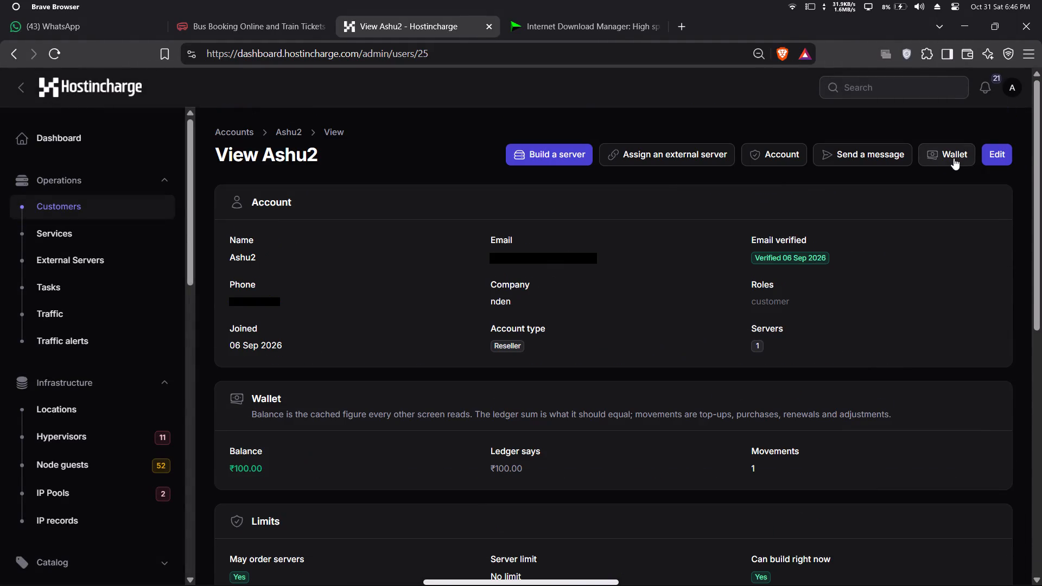
{"action": "left_click", "coordinate": [796, 144]}
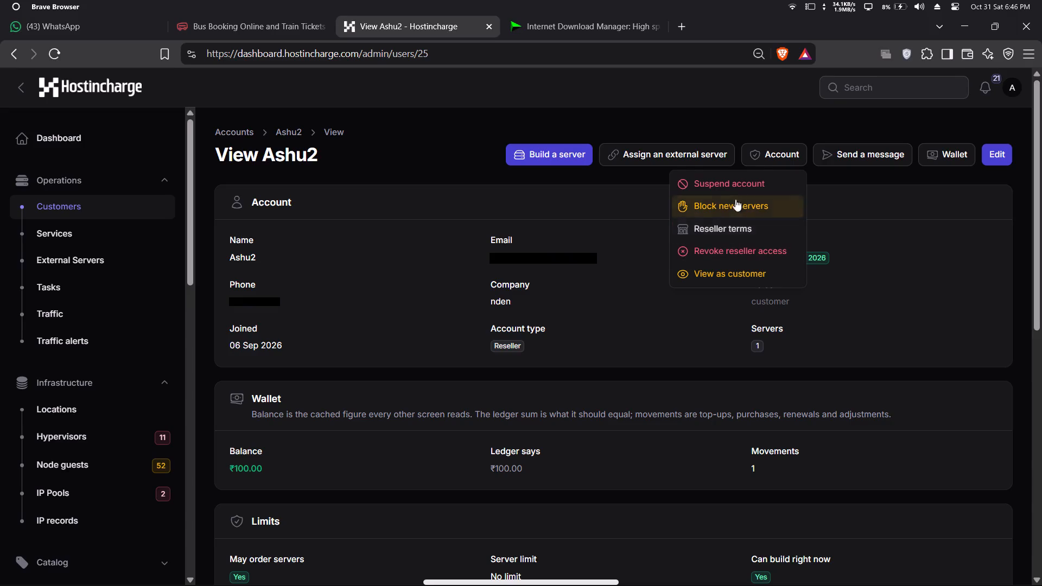
{"action": "left_click", "coordinate": [746, 277]}
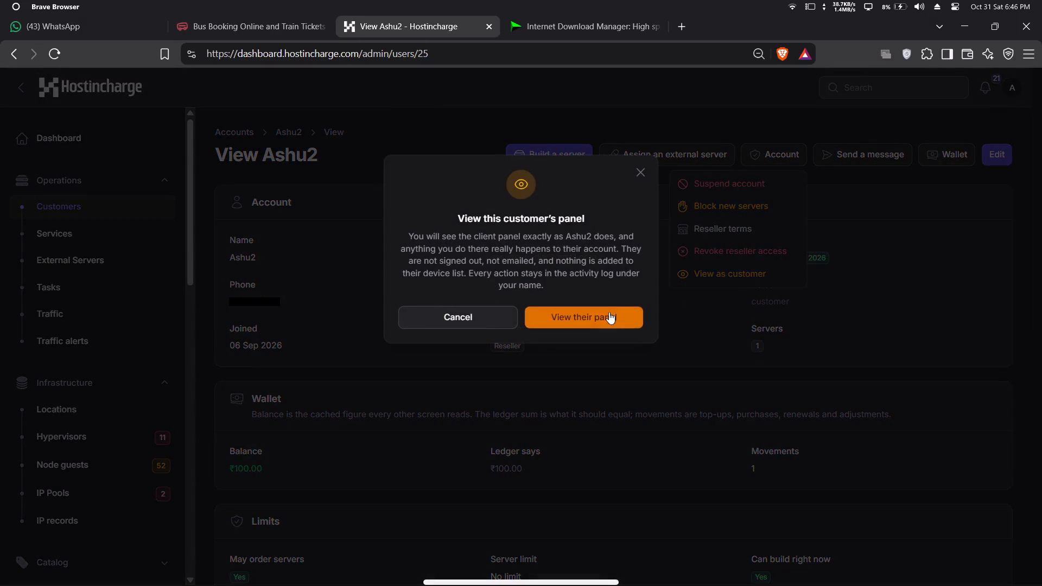
{"action": "left_click", "coordinate": [589, 321]}
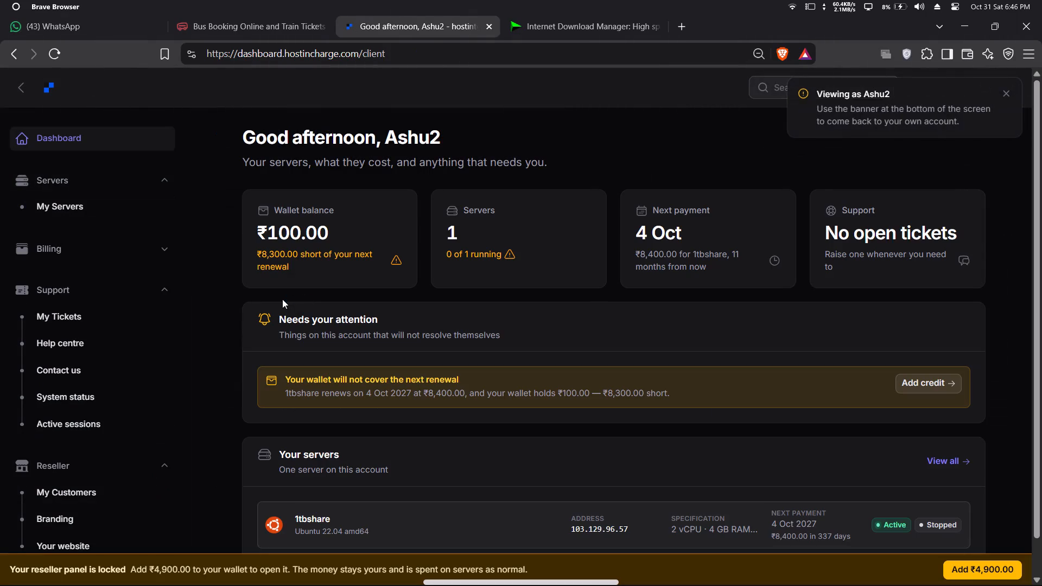
Look over the customer's server list and open the wallet page through the ₹4,900.00 reseller deposit prompt.
{"action": "left_click", "coordinate": [72, 209]}
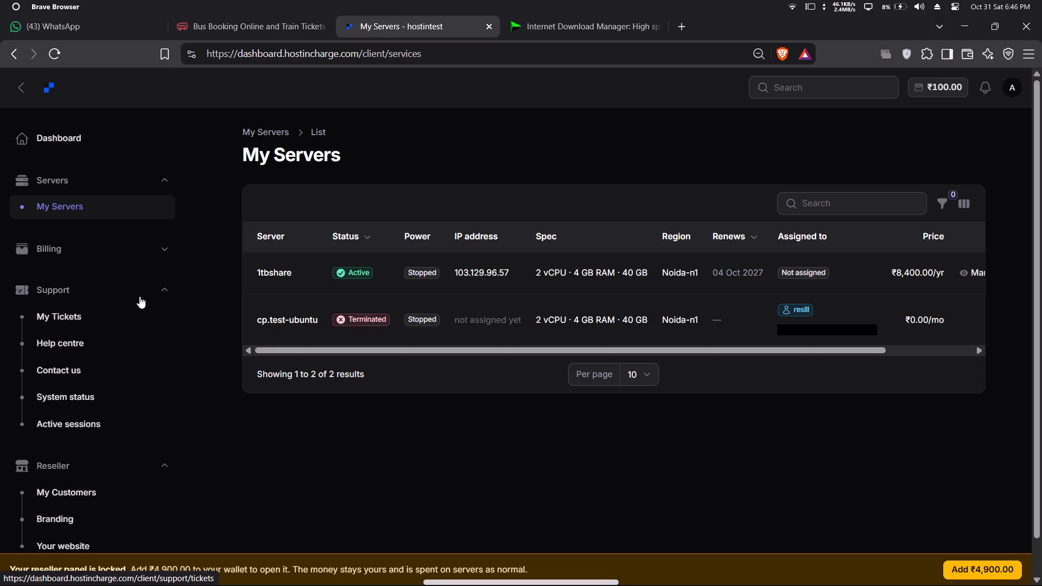
{"action": "scroll", "coordinate": [142, 329], "scroll_direction": "up", "scroll_amount": 1}
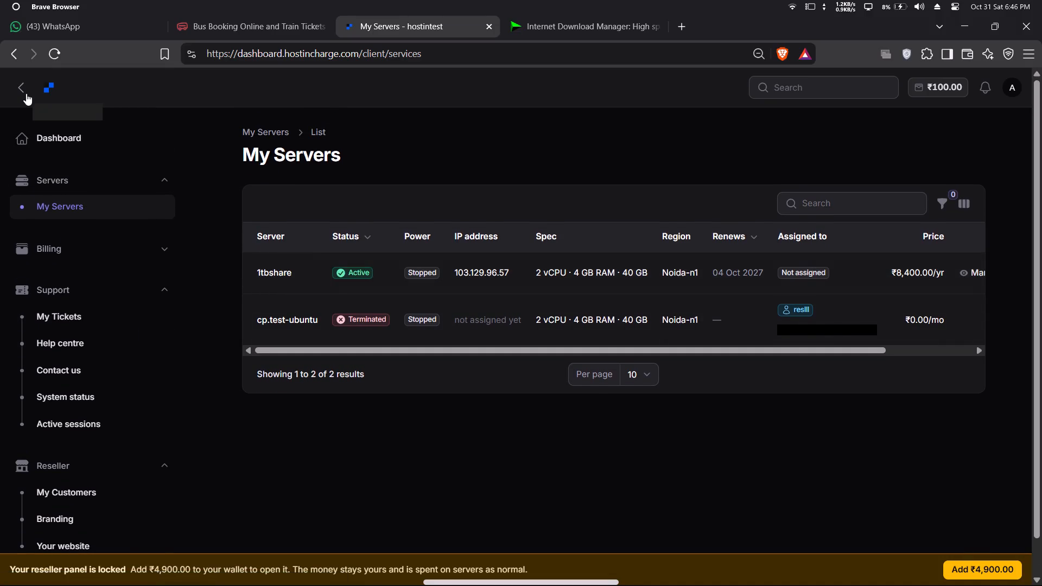
{"action": "left_click", "coordinate": [957, 571]}
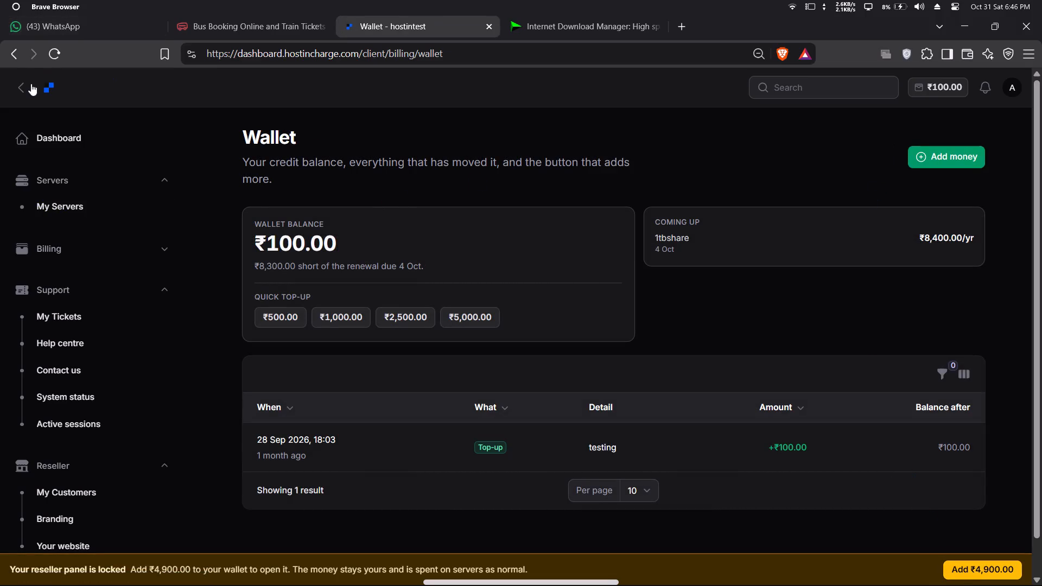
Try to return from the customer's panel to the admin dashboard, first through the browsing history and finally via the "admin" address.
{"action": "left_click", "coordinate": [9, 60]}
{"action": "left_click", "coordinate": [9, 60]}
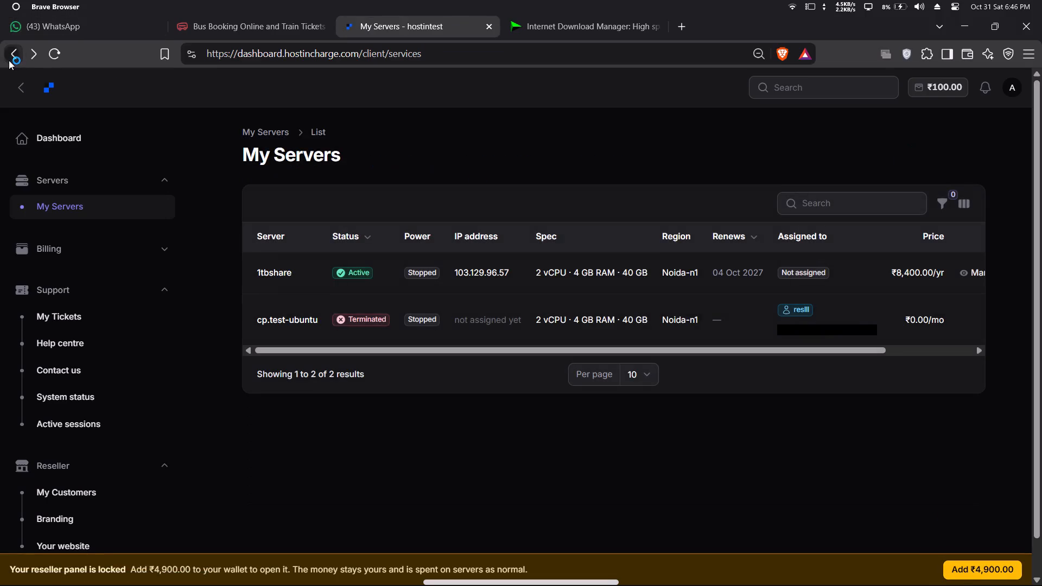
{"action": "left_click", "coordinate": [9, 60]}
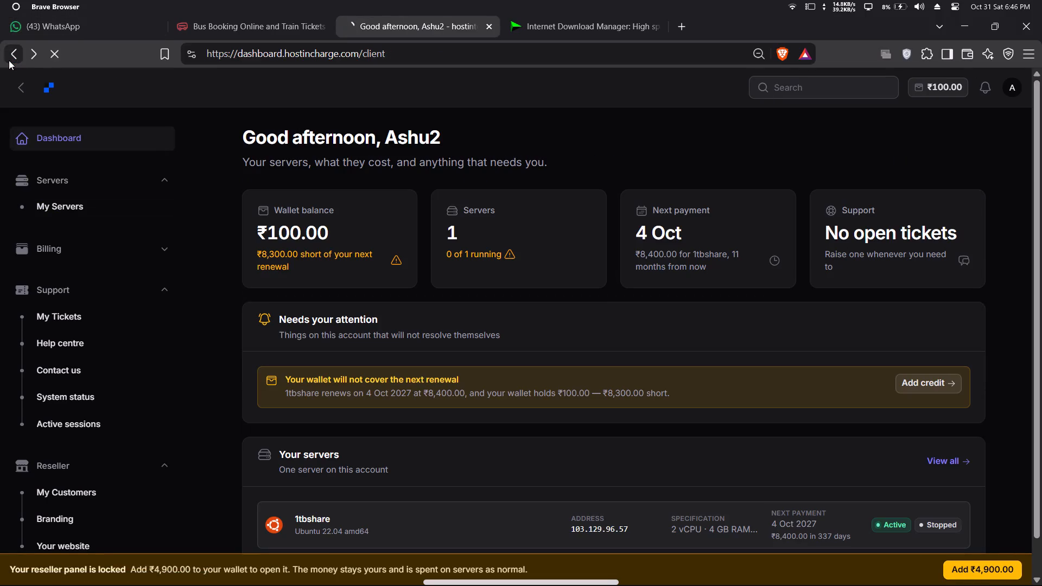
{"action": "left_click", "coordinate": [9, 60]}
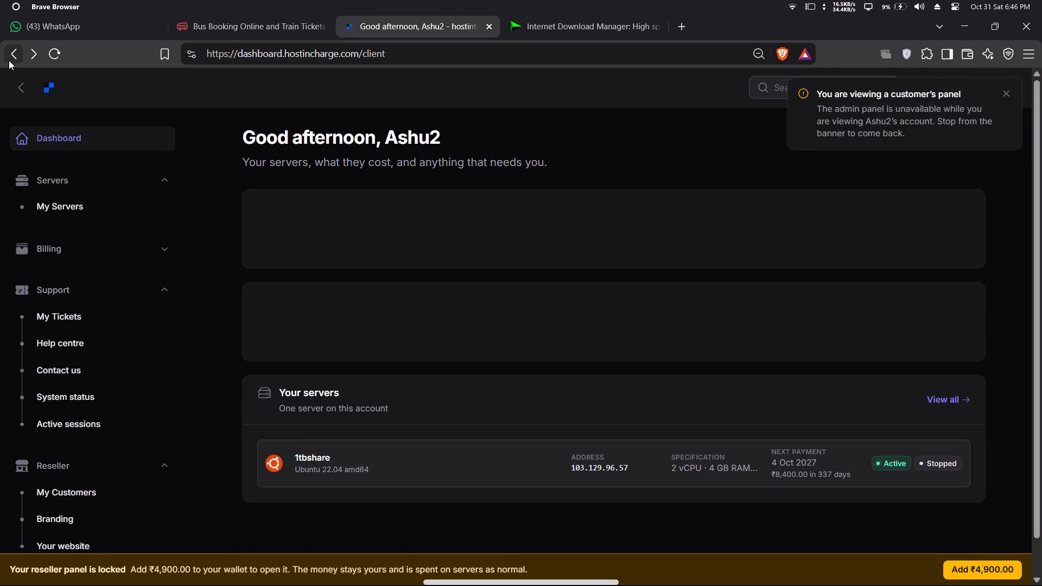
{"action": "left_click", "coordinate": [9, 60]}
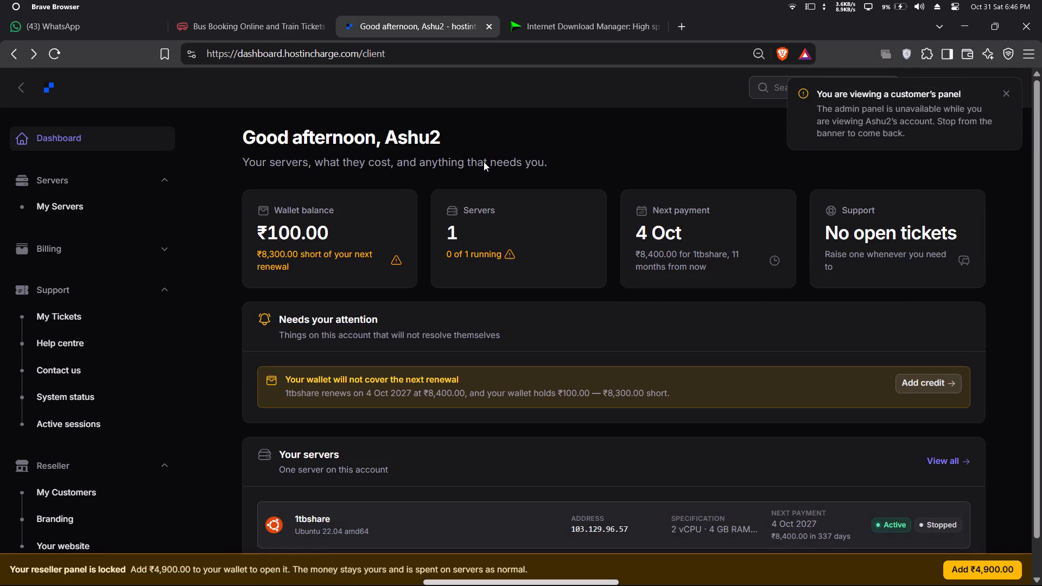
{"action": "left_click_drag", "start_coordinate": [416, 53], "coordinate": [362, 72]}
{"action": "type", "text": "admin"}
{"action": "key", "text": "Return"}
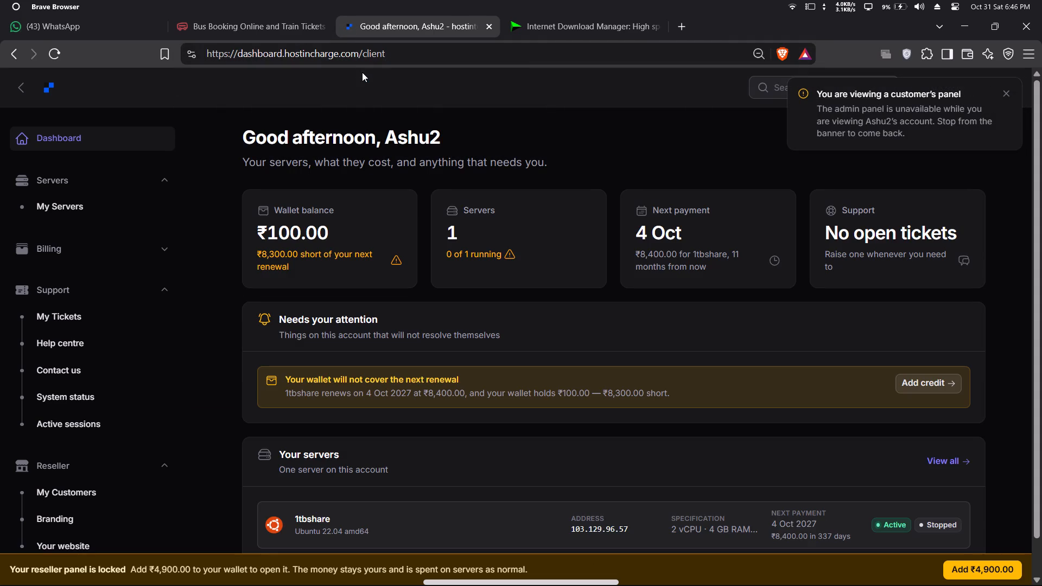
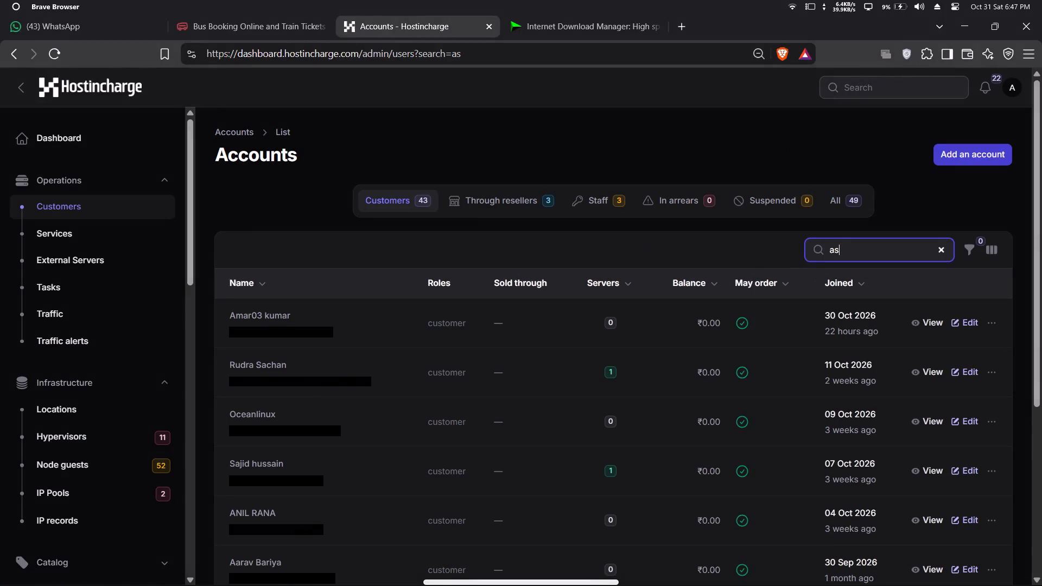
{"action": "type", "text": "u"}
{"action": "key", "text": "BackSpace"}
{"action": "type", "text": "hu"}
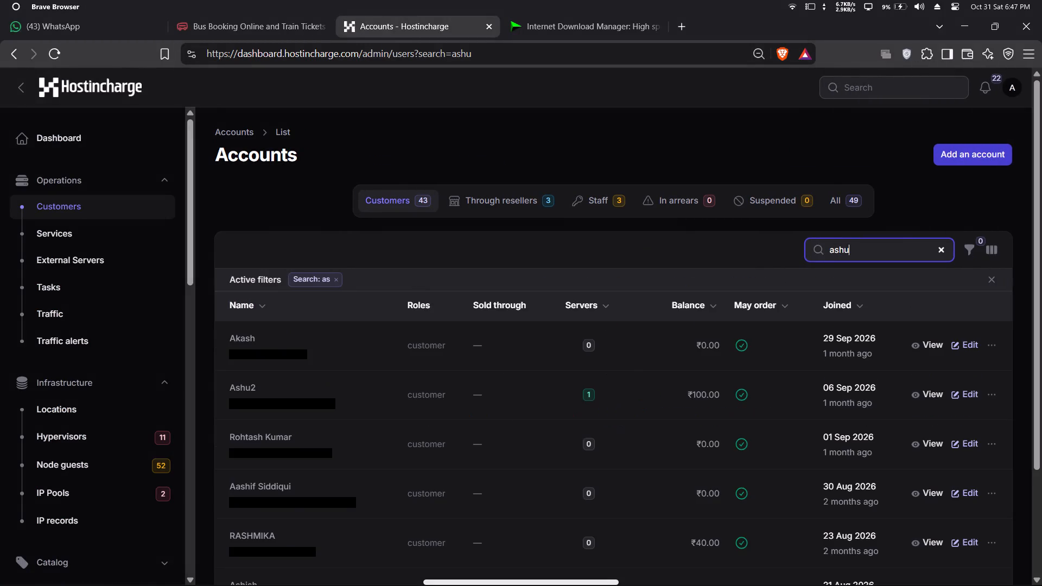
{"action": "left_click", "coordinate": [317, 361]}
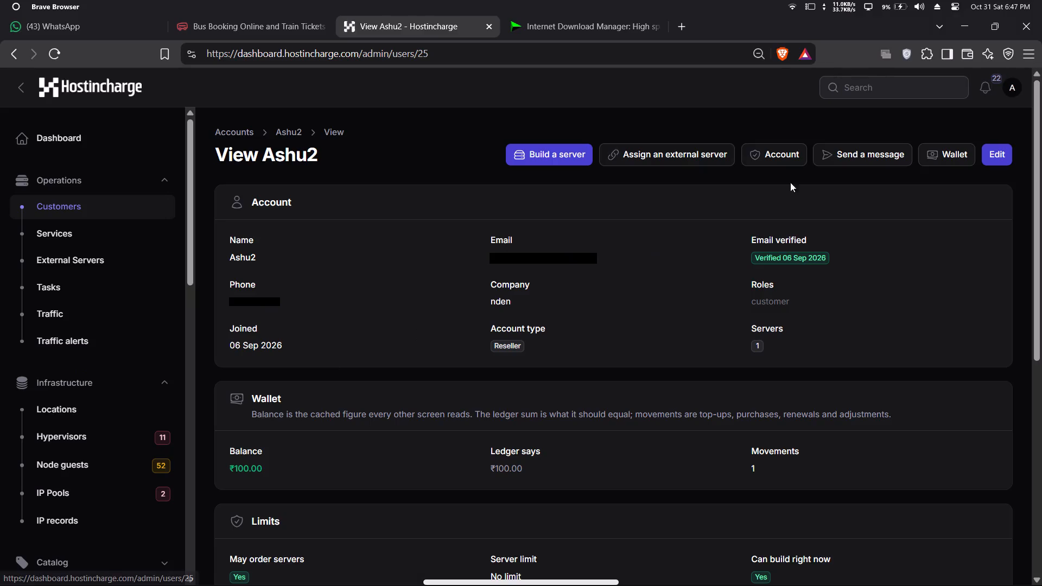
{"action": "left_click", "coordinate": [757, 158]}
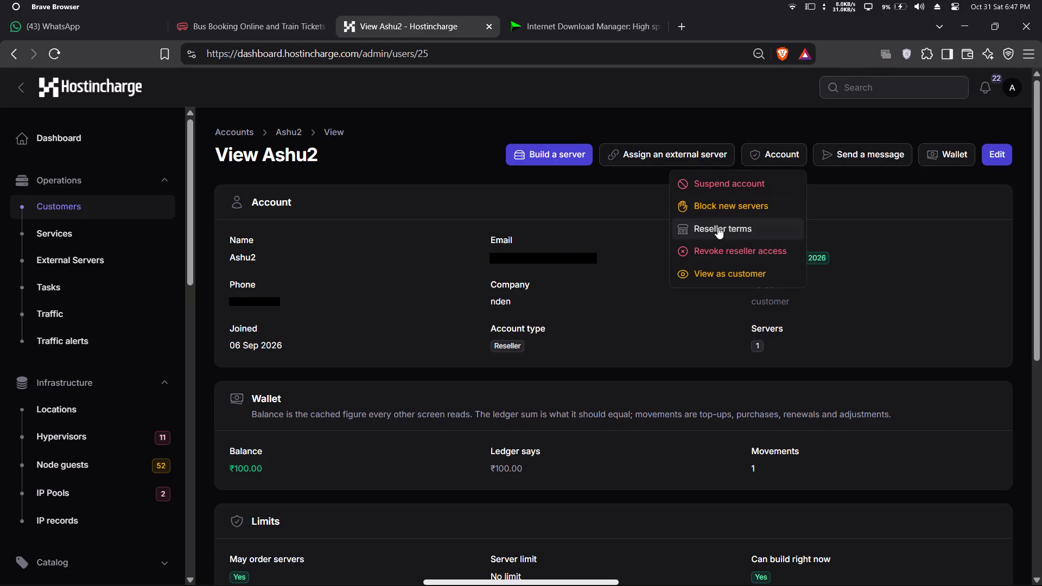
{"action": "left_click", "coordinate": [717, 227]}
{"action": "left_click", "coordinate": [277, 195]}
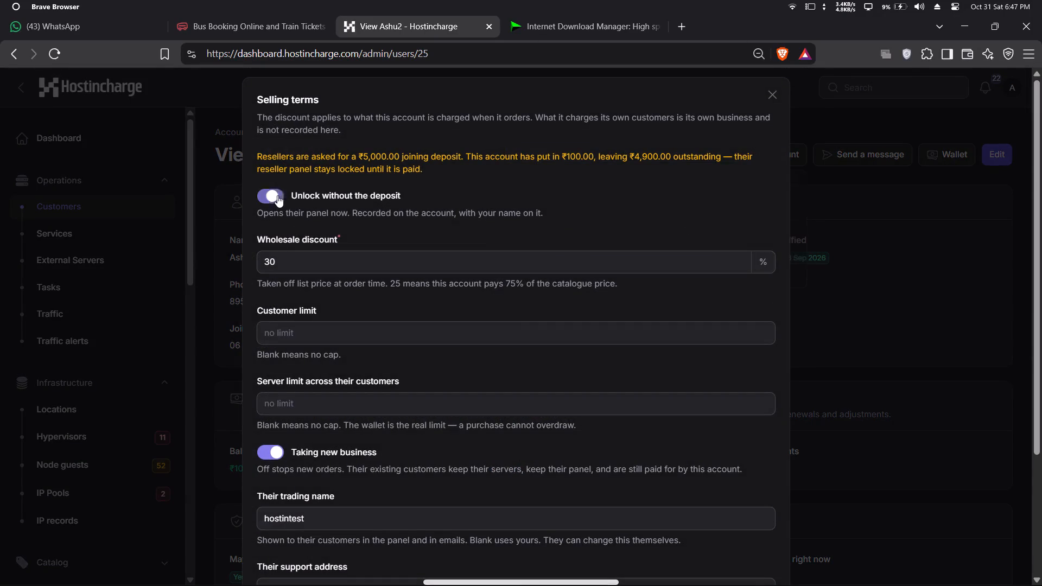
{"action": "scroll", "coordinate": [491, 380], "scroll_direction": "down", "scroll_amount": 7}
{"action": "left_click", "coordinate": [283, 546]}
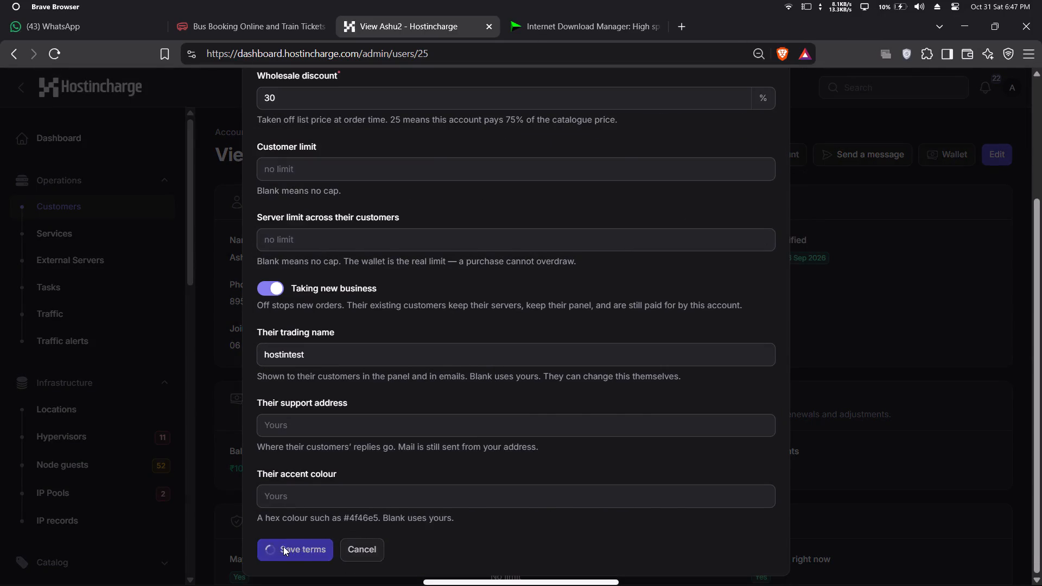
{"action": "left_click", "coordinate": [804, 160]}
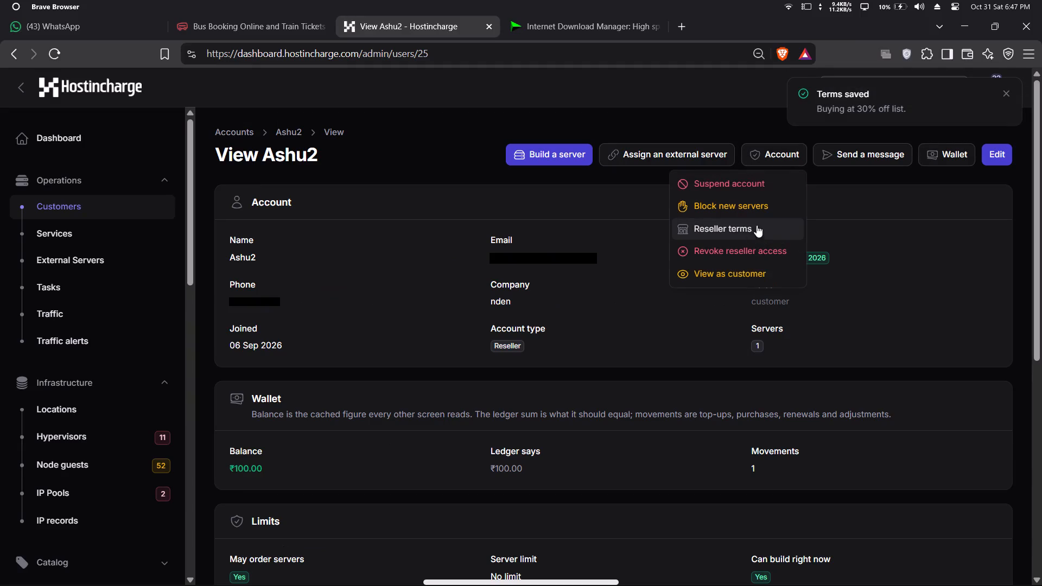
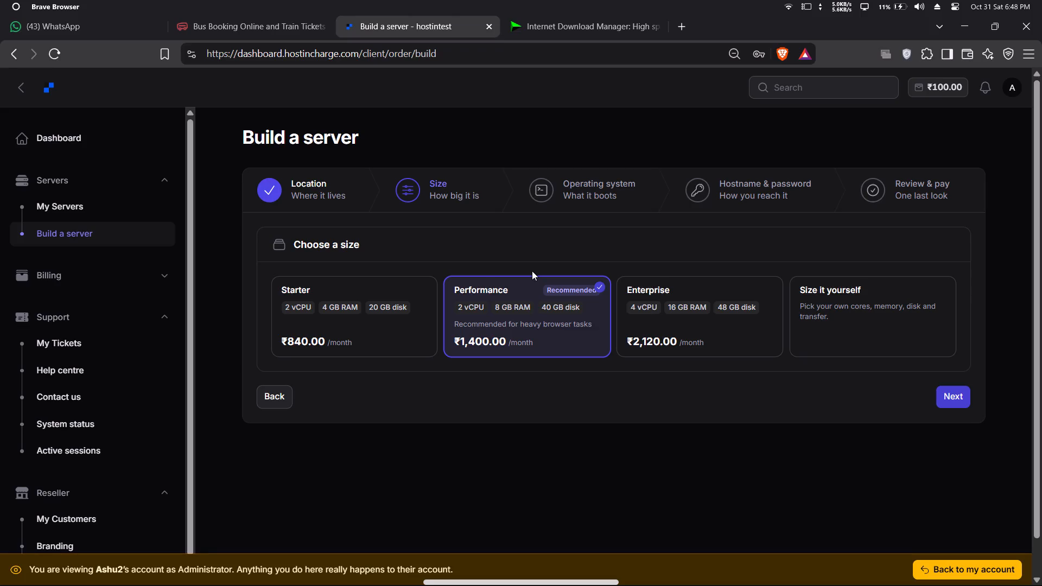
{"action": "left_click", "coordinate": [974, 572]}
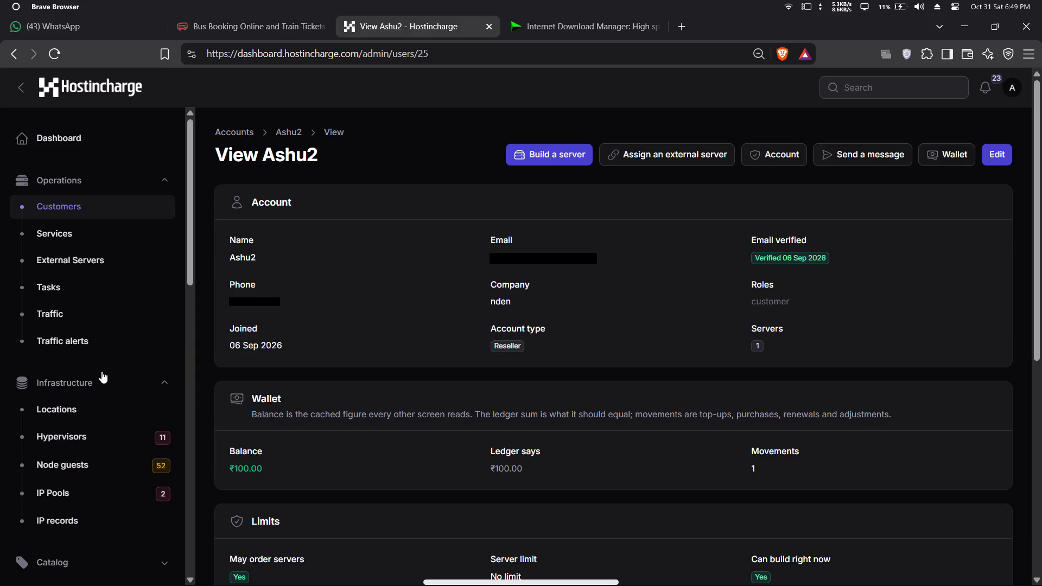
Look through the admin navigation sections from Operations to Access and expand the Billing section.
{"action": "scroll", "coordinate": [111, 507], "scroll_direction": "down", "scroll_amount": 5}
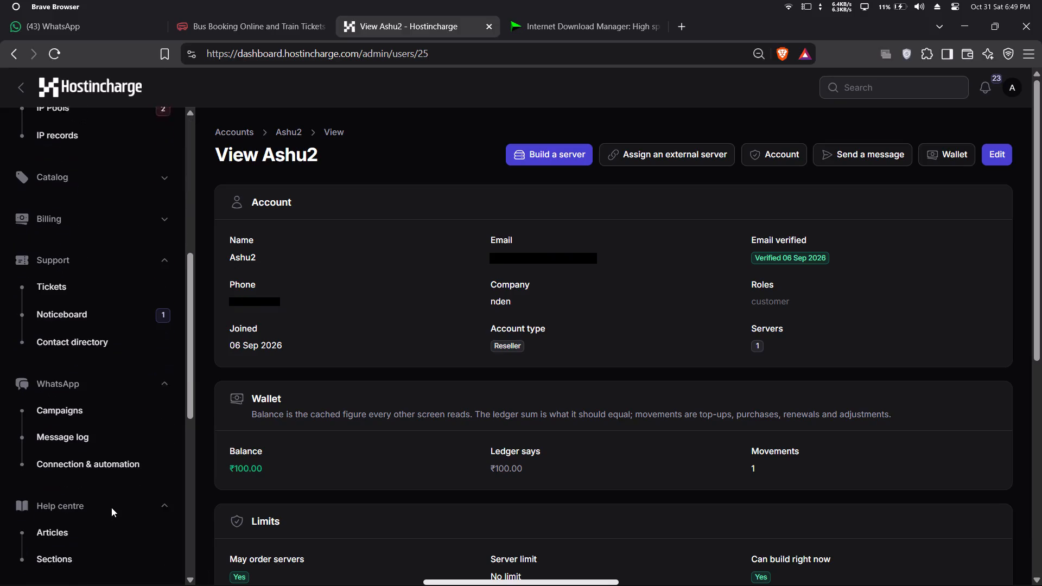
{"action": "scroll", "coordinate": [111, 507], "scroll_direction": "down", "scroll_amount": 1}
{"action": "scroll", "coordinate": [109, 384], "scroll_direction": "up", "scroll_amount": 1}
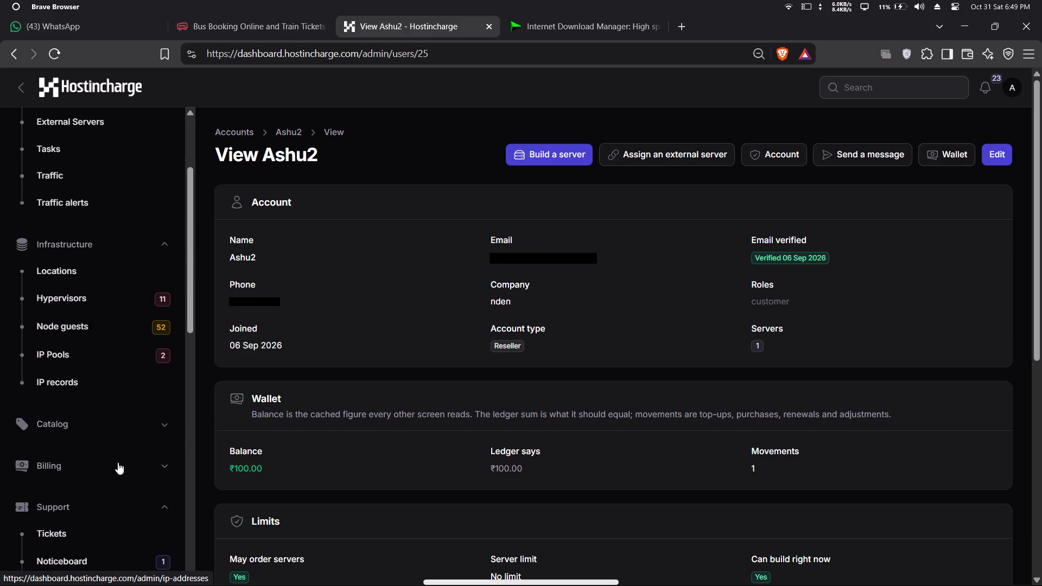
{"action": "scroll", "coordinate": [118, 472], "scroll_direction": "up", "scroll_amount": 3}
{"action": "scroll", "coordinate": [118, 472], "scroll_direction": "down", "scroll_amount": 4}
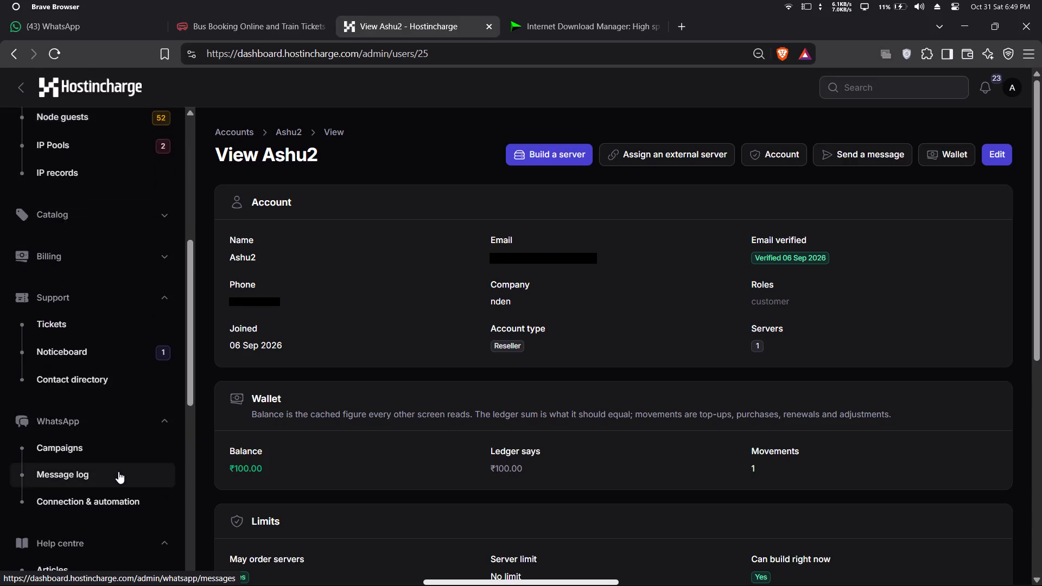
{"action": "scroll", "coordinate": [118, 472], "scroll_direction": "down", "scroll_amount": 6}
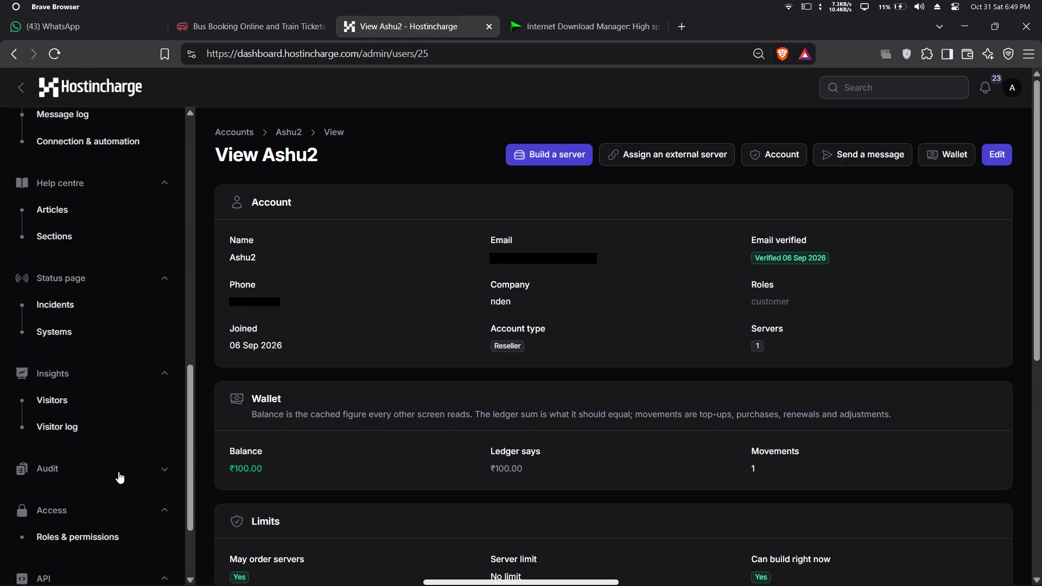
{"action": "scroll", "coordinate": [118, 472], "scroll_direction": "down", "scroll_amount": 2}
{"action": "scroll", "coordinate": [118, 472], "scroll_direction": "up", "scroll_amount": 1}
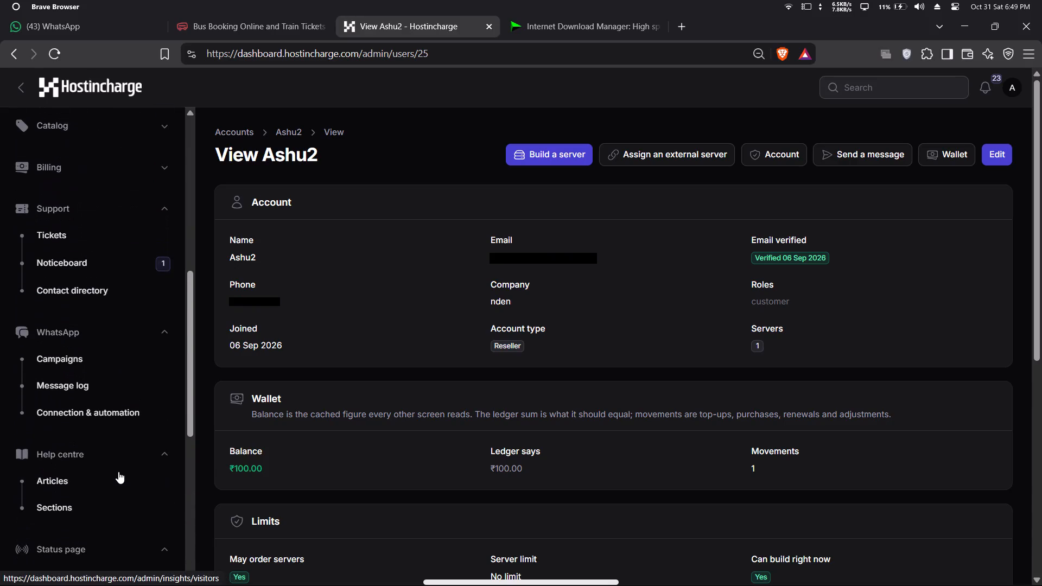
{"action": "scroll", "coordinate": [118, 472], "scroll_direction": "up", "scroll_amount": 2}
{"action": "left_click", "coordinate": [80, 260]}
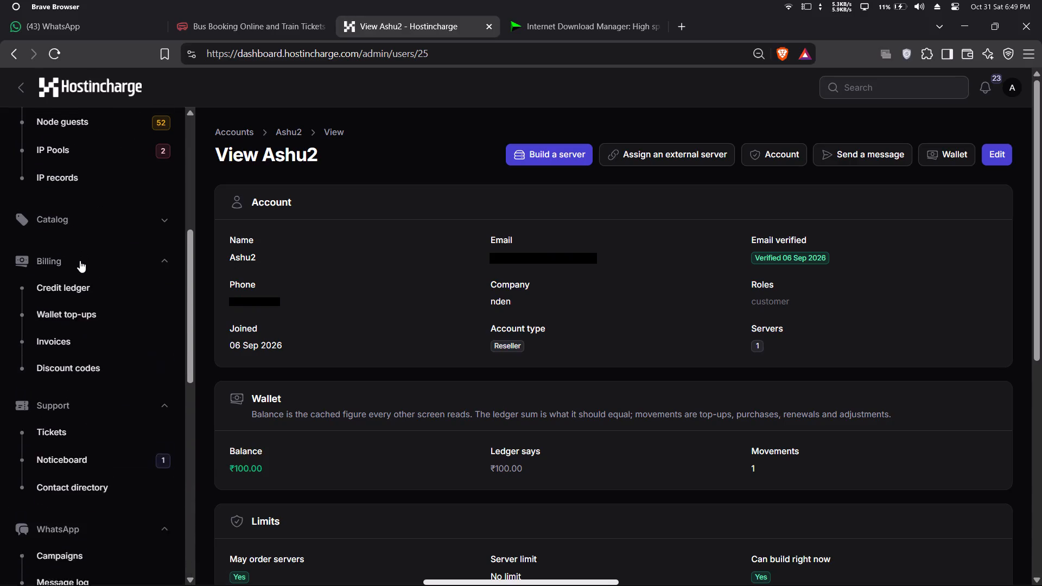
Open the Performance preset from the catalog's configurator presets and review its specification, pricing and placement settings.
{"action": "scroll", "coordinate": [71, 355], "scroll_direction": "up", "scroll_amount": 1}
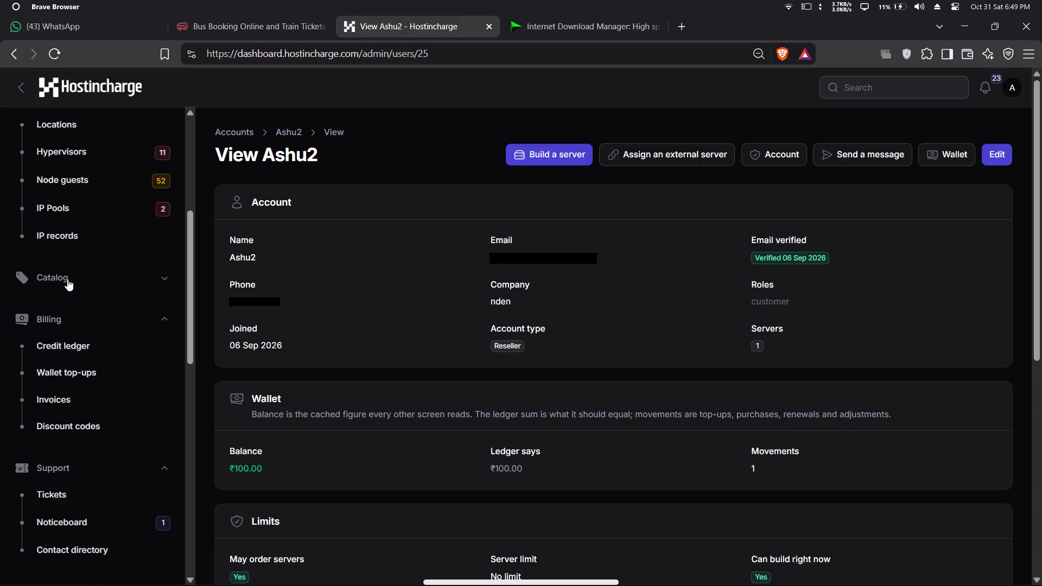
{"action": "left_click", "coordinate": [67, 280]}
{"action": "left_click", "coordinate": [63, 327]}
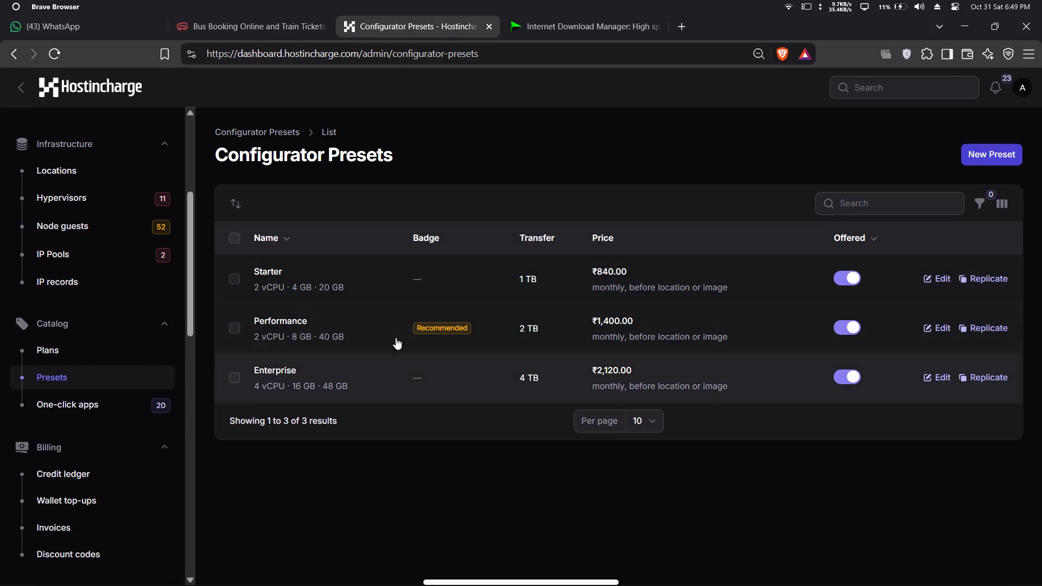
{"action": "left_click", "coordinate": [361, 334]}
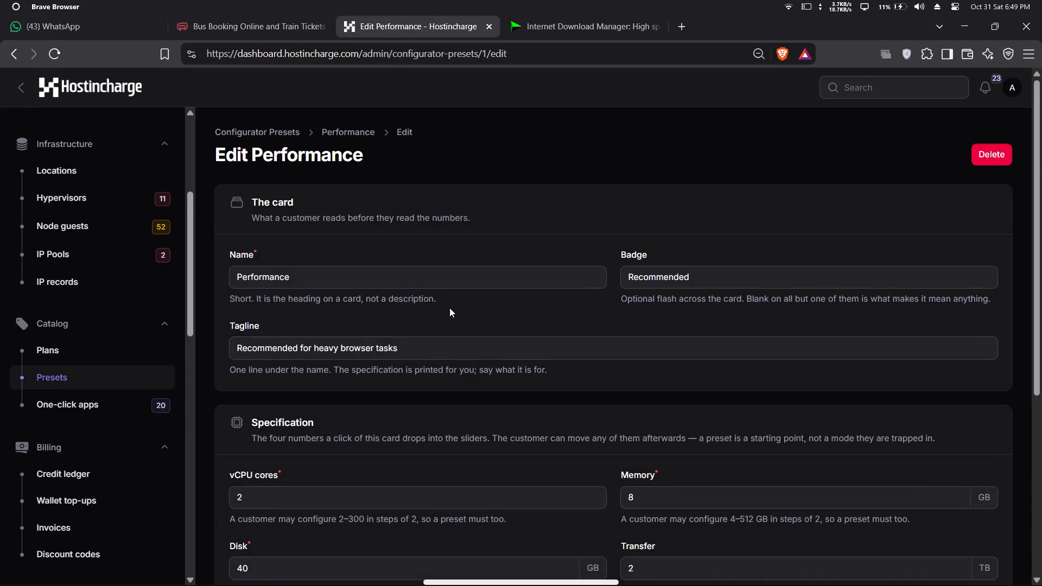
{"action": "scroll", "coordinate": [449, 308], "scroll_direction": "down", "scroll_amount": 4}
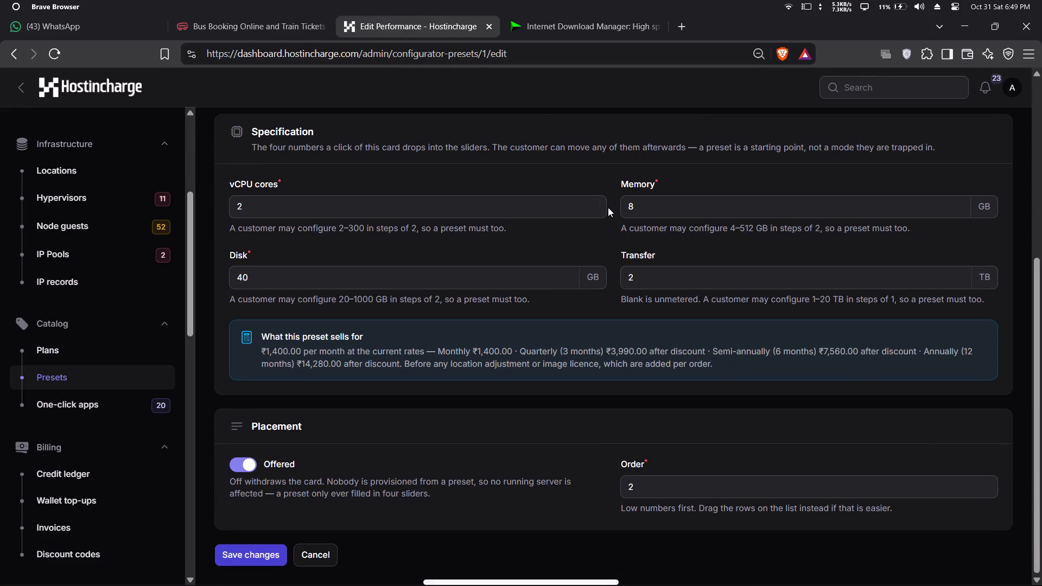
Set the Performance preset's vCPU cores to 4 and save the preset.
{"action": "left_click", "coordinate": [592, 203]}
{"action": "left_click", "coordinate": [592, 203]}
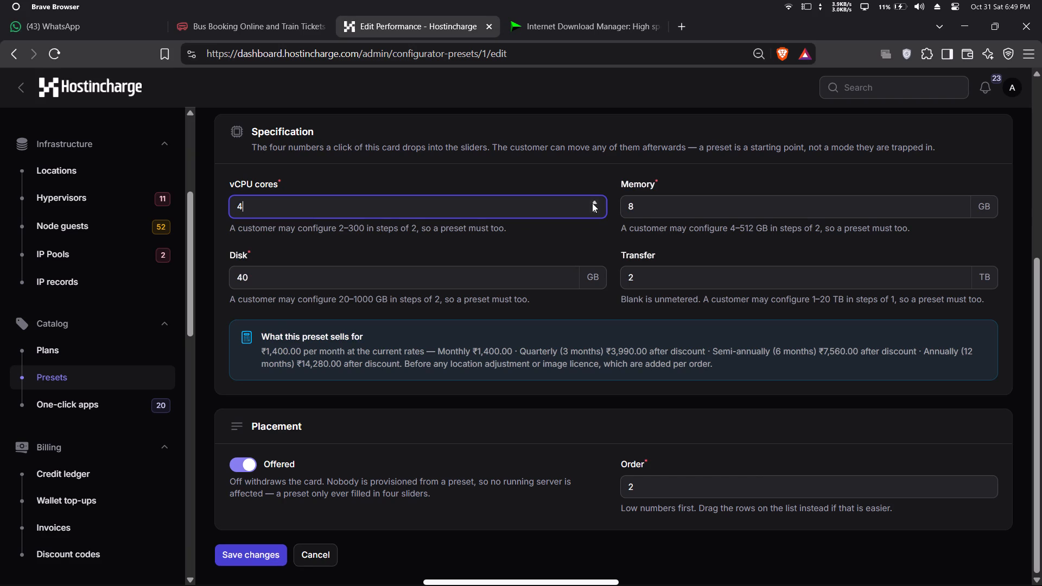
{"action": "left_click", "coordinate": [490, 397]}
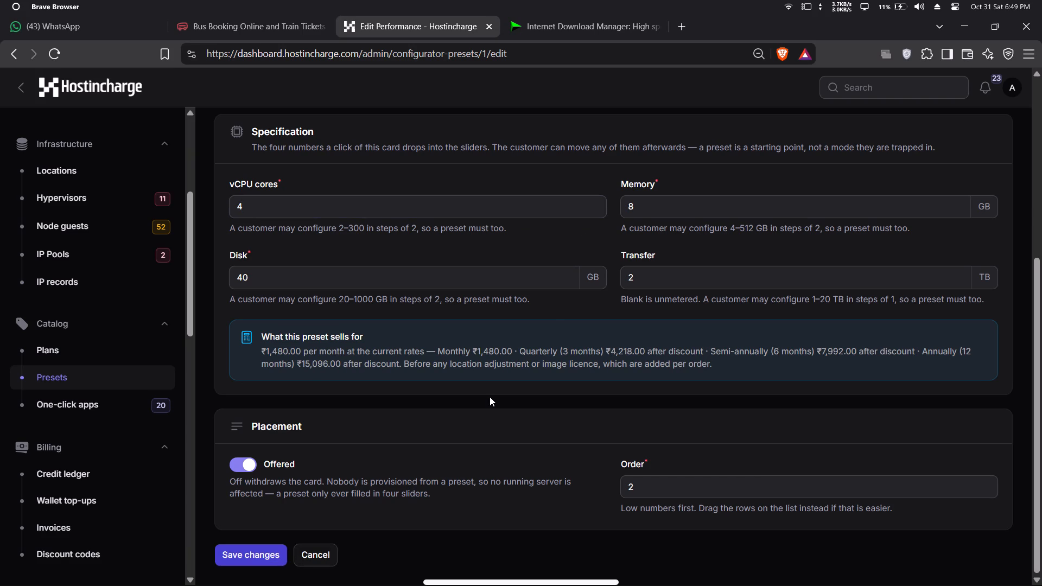
{"action": "left_click", "coordinate": [259, 552]}
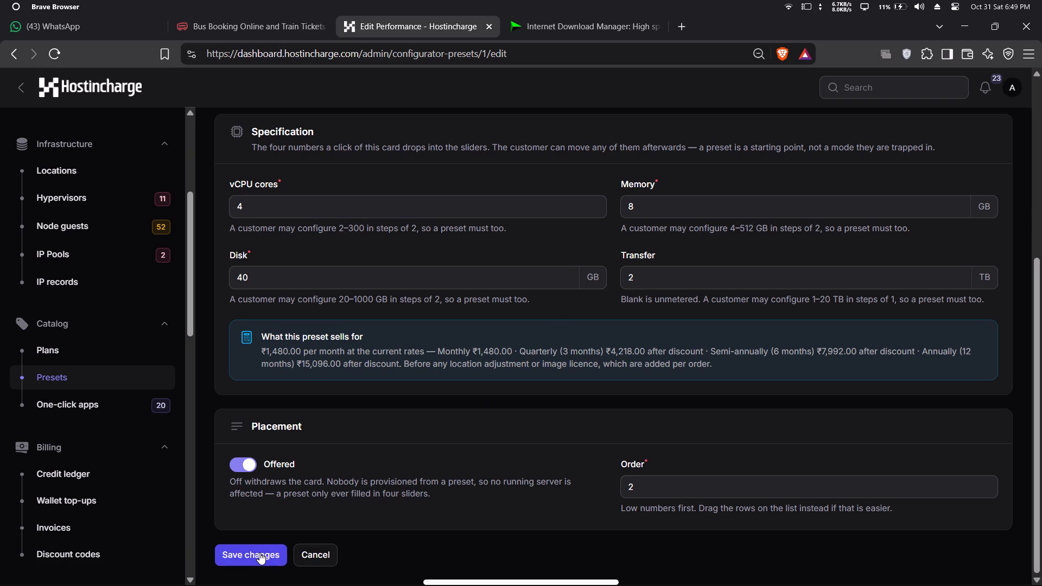
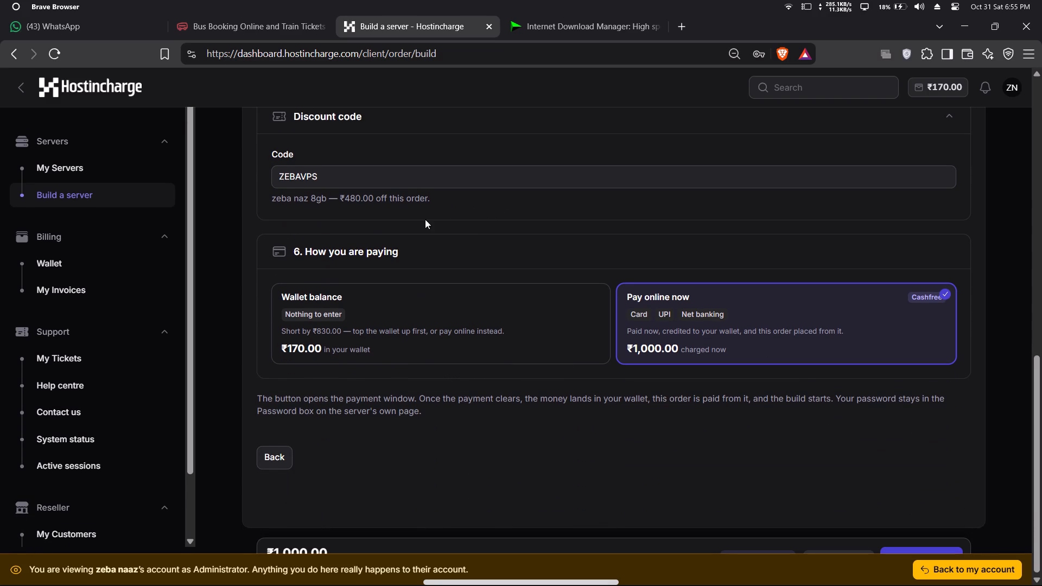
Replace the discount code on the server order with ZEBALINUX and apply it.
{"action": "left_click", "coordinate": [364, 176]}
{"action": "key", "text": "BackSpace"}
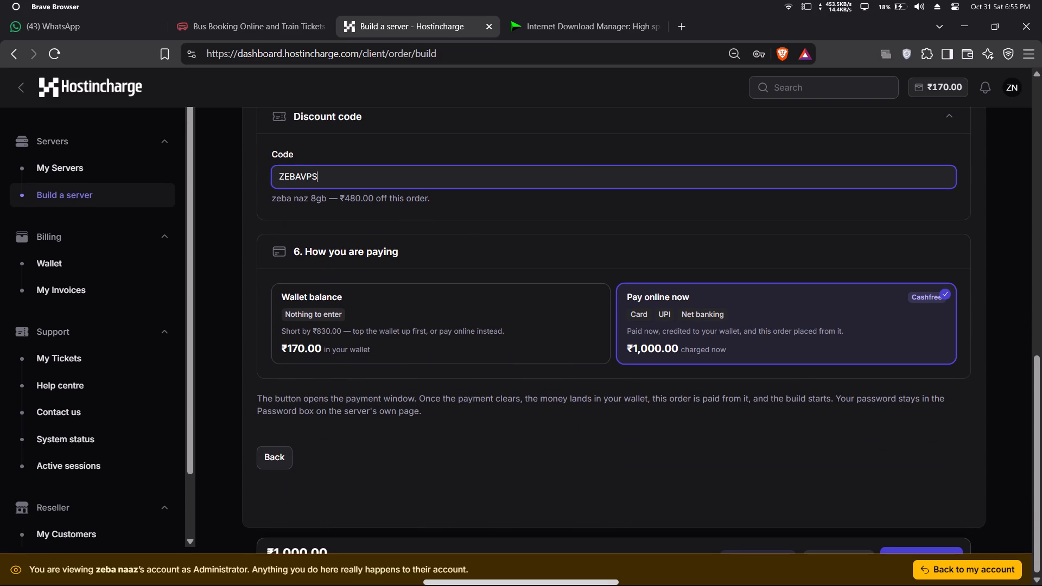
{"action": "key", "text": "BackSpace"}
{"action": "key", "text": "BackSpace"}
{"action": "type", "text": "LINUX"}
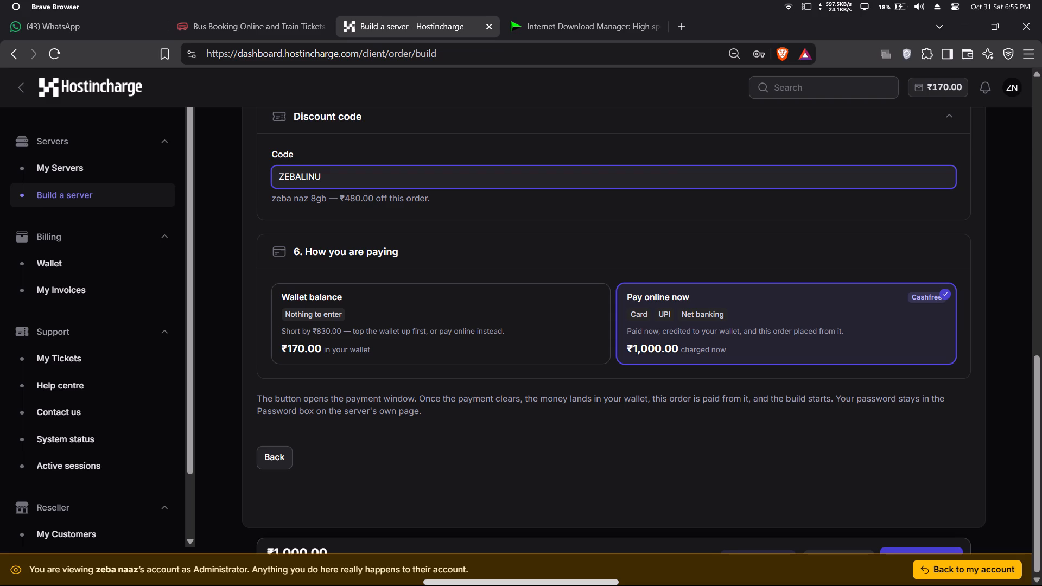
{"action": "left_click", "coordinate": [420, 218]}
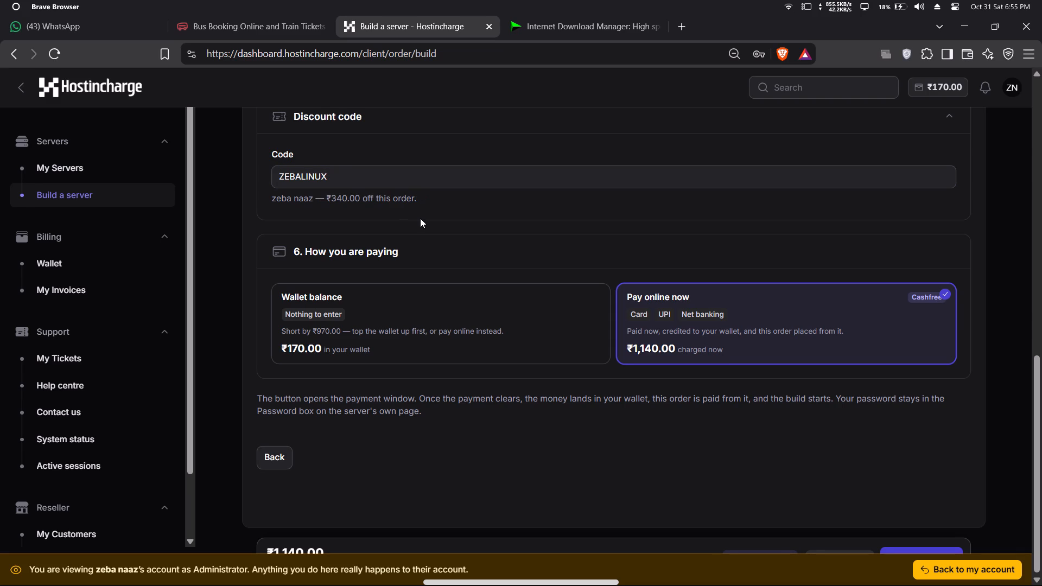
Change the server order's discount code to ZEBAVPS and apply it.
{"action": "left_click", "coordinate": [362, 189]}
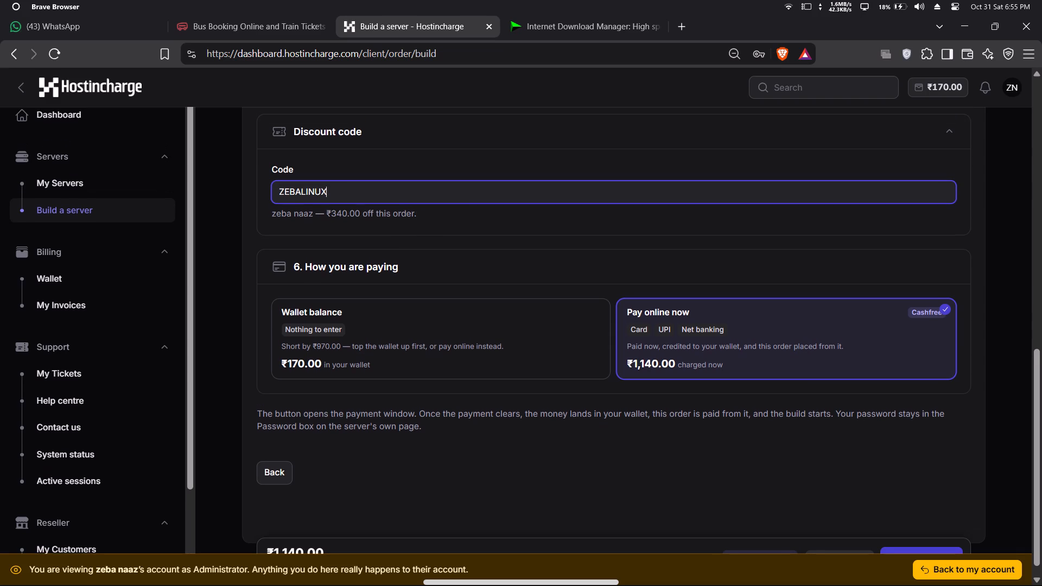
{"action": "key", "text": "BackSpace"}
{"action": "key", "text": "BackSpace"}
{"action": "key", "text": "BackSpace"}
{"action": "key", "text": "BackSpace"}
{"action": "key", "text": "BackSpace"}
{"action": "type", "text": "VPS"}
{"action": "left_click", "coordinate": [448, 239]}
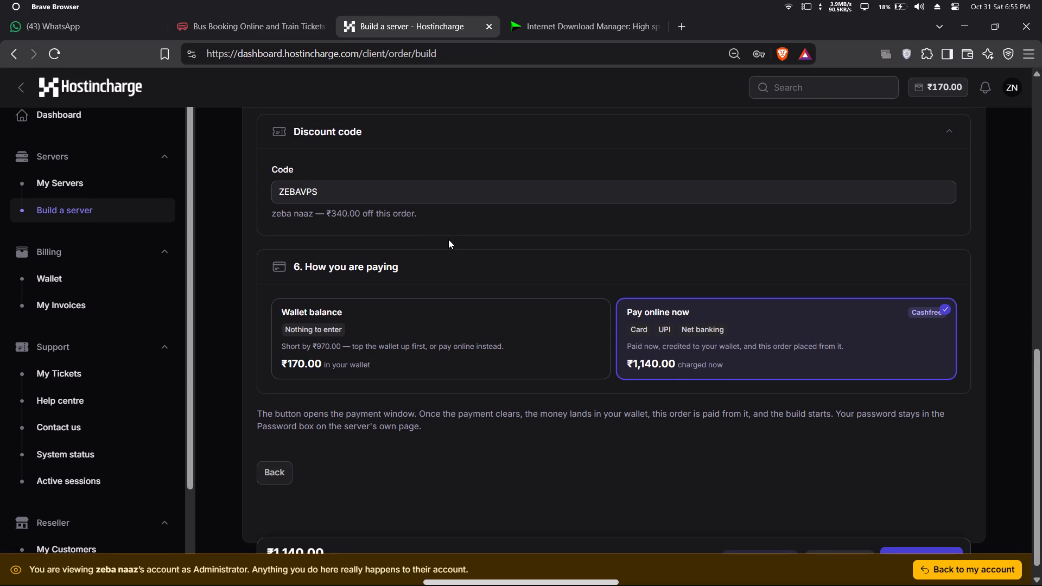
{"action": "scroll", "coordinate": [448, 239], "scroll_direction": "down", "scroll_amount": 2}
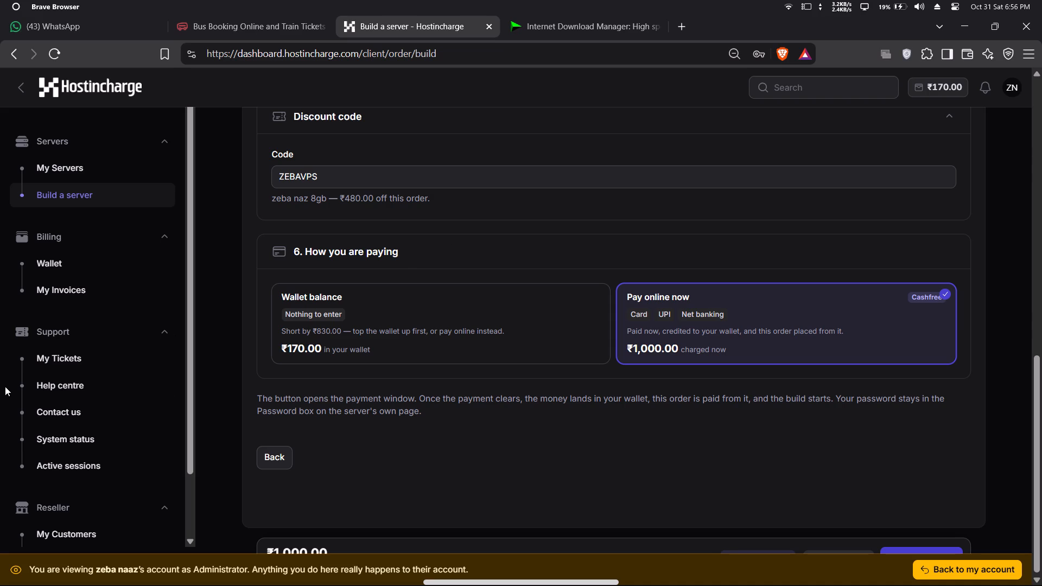
Open the customer's wallet page and look over the balance and recent purchases.
{"action": "left_click", "coordinate": [92, 258]}
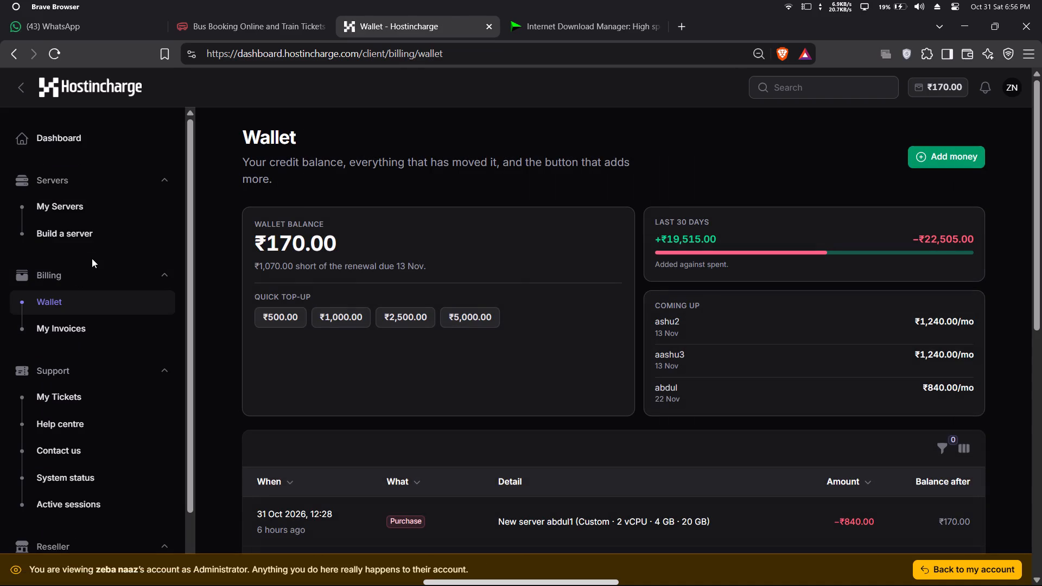
{"action": "scroll", "coordinate": [623, 284], "scroll_direction": "down", "scroll_amount": 1}
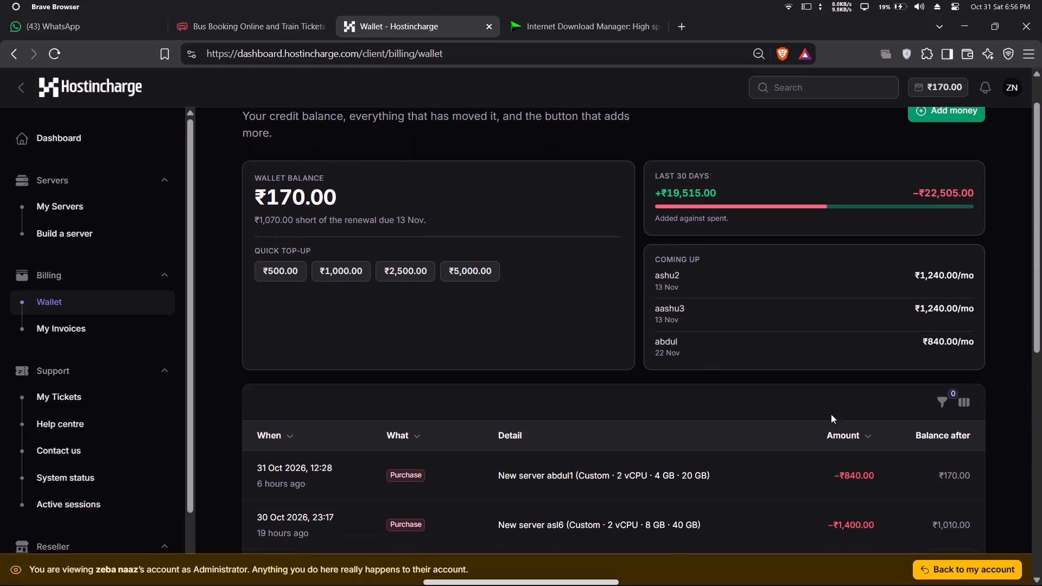
Stop viewing the customer's panel, return to the administrator account and dismiss the notice.
{"action": "left_click", "coordinate": [963, 569]}
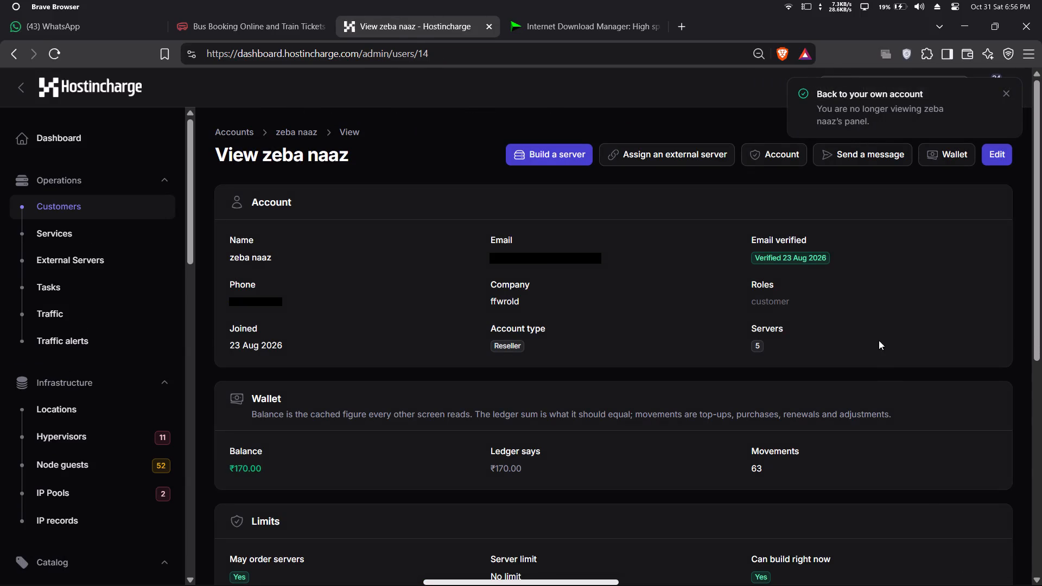
{"action": "left_click", "coordinate": [1008, 94]}
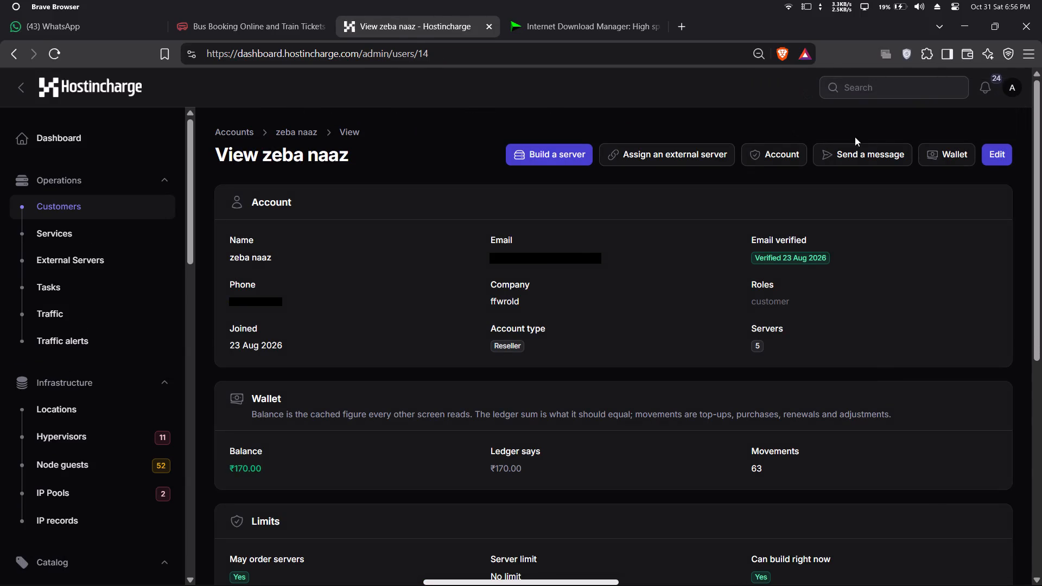
Search the admin services list for ZEBA and open the abdul1 server's page.
{"action": "left_click", "coordinate": [78, 231]}
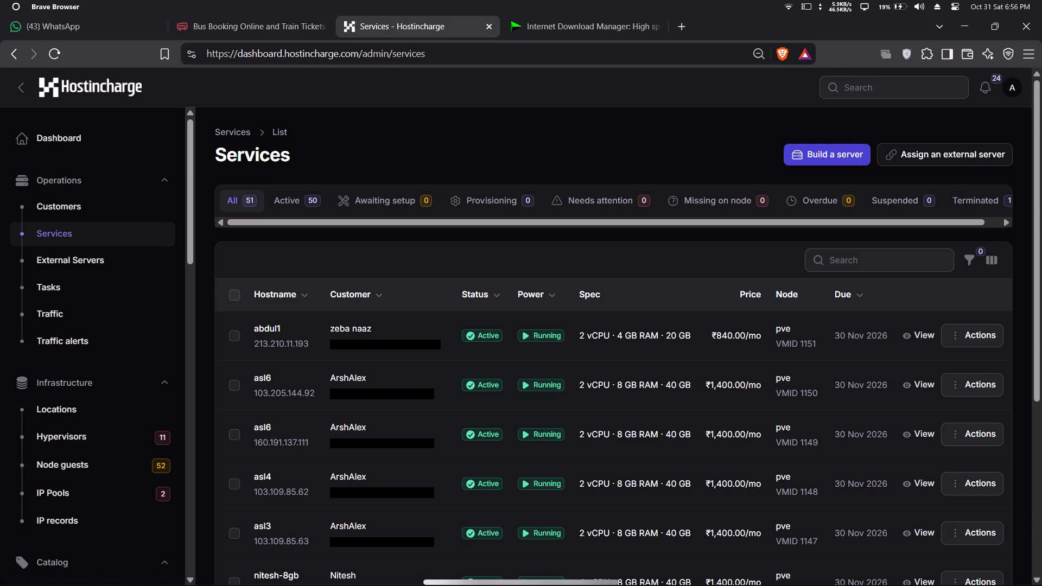
{"action": "left_click", "coordinate": [860, 257]}
{"action": "type", "text": "ZEBA"}
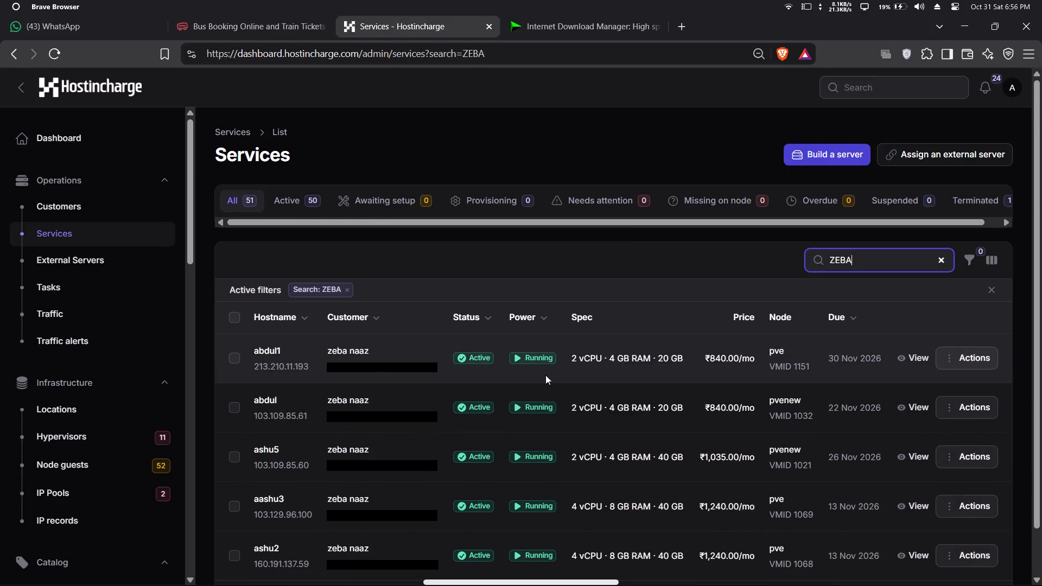
{"action": "scroll", "coordinate": [545, 375], "scroll_direction": "down", "scroll_amount": 3}
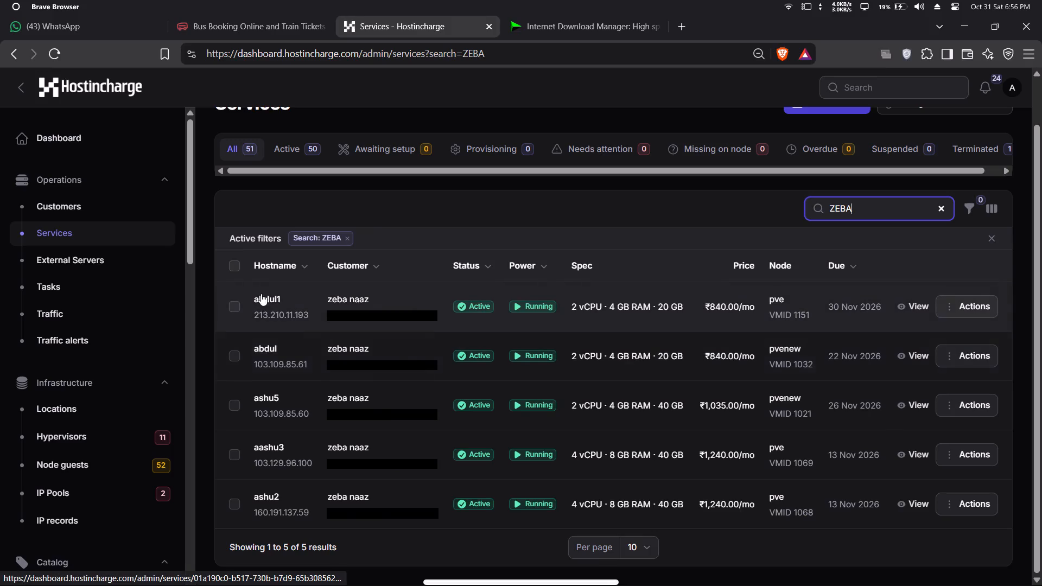
{"action": "left_click", "coordinate": [304, 316]}
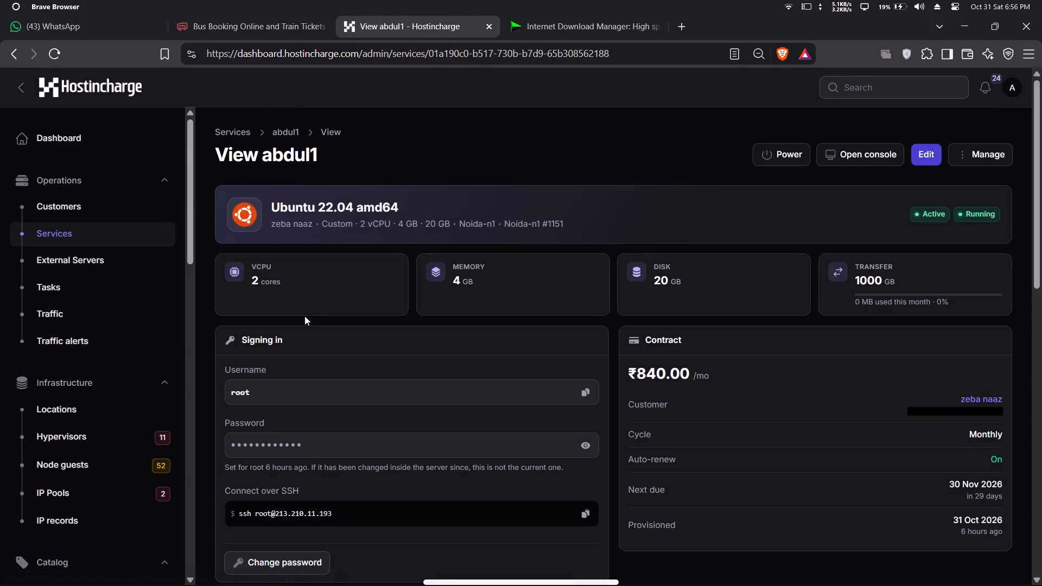
Review the abdul1 server's details and enter 500 as its new monthly renewal price.
{"action": "scroll", "coordinate": [748, 375], "scroll_direction": "down", "scroll_amount": 1}
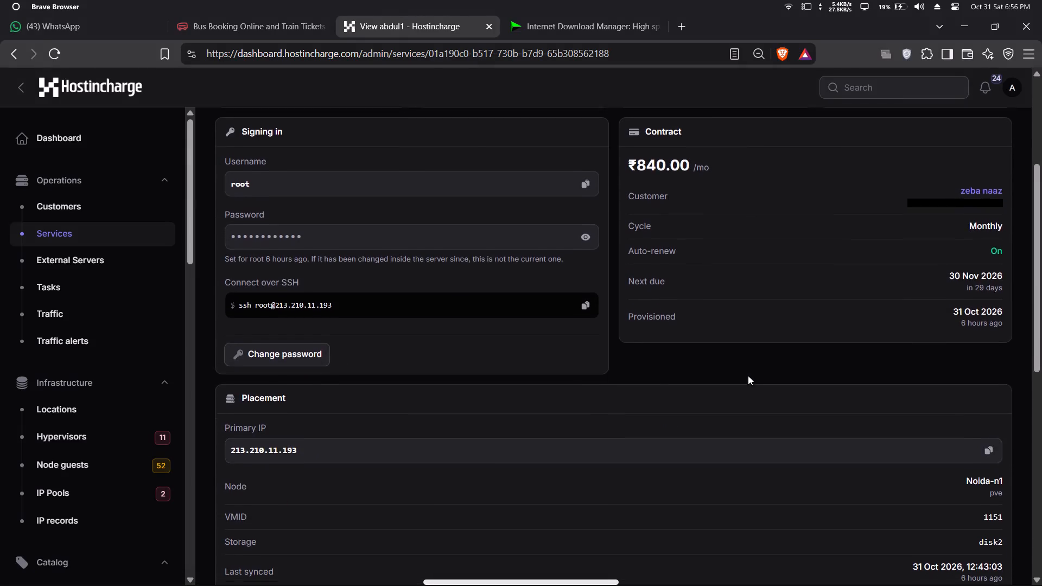
{"action": "scroll", "coordinate": [748, 375], "scroll_direction": "down", "scroll_amount": 1}
{"action": "scroll", "coordinate": [748, 375], "scroll_direction": "up", "scroll_amount": 2}
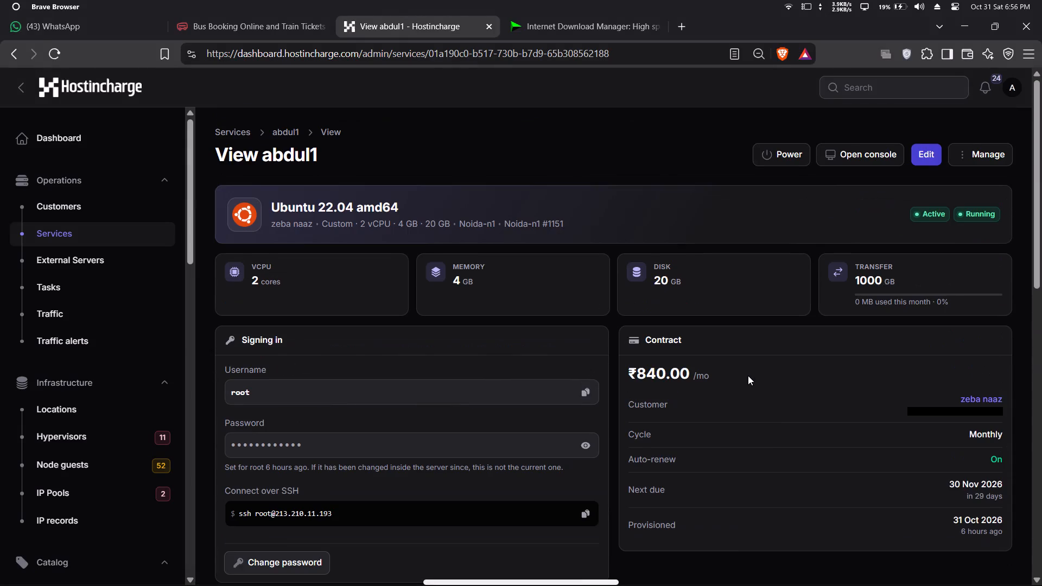
{"action": "scroll", "coordinate": [748, 375], "scroll_direction": "down", "scroll_amount": 2}
{"action": "scroll", "coordinate": [748, 375], "scroll_direction": "up", "scroll_amount": 1}
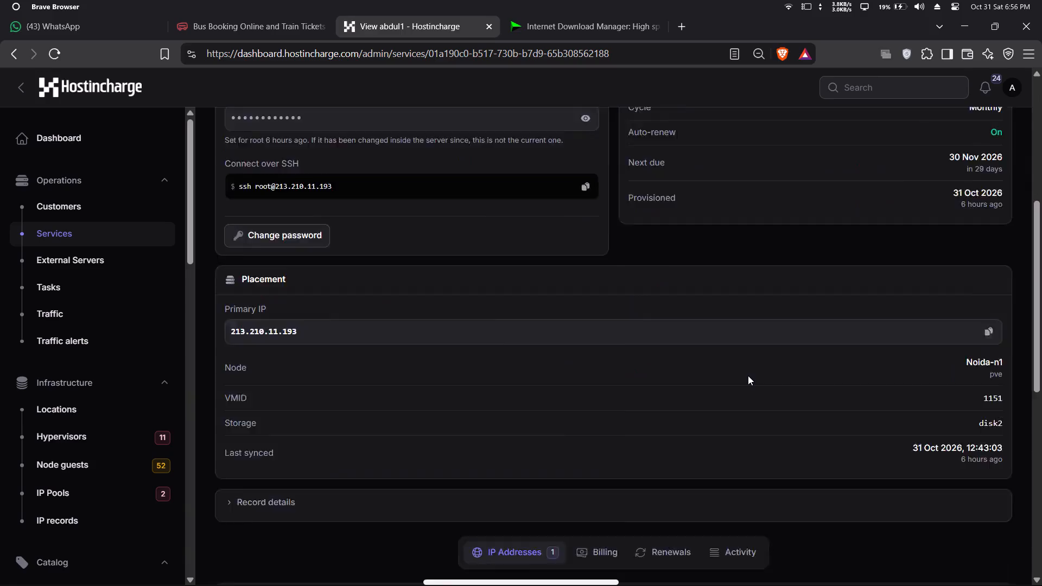
{"action": "scroll", "coordinate": [748, 375], "scroll_direction": "up", "scroll_amount": 1}
{"action": "left_click", "coordinate": [983, 150]}
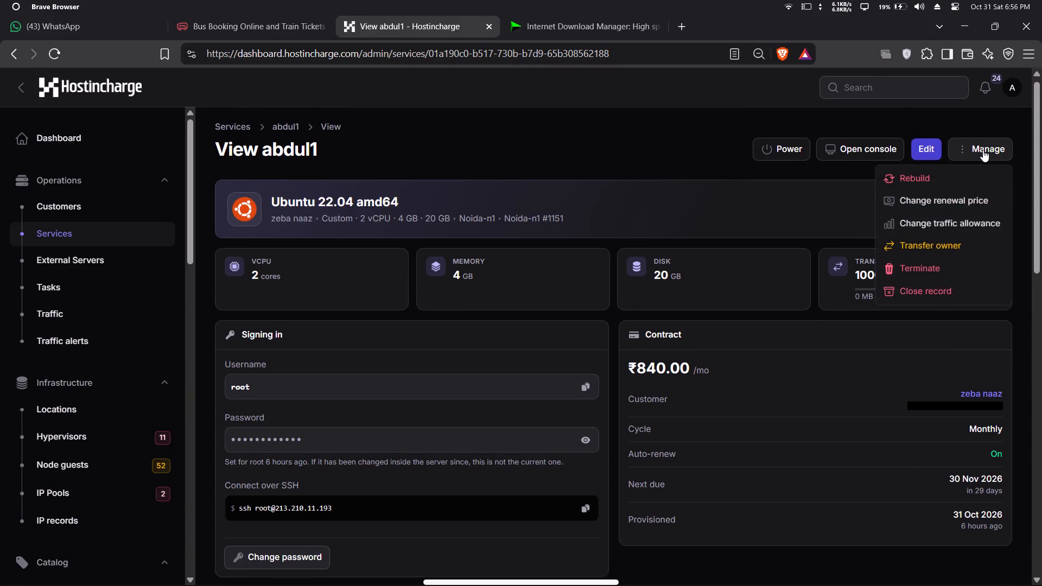
{"action": "left_click", "coordinate": [960, 199]}
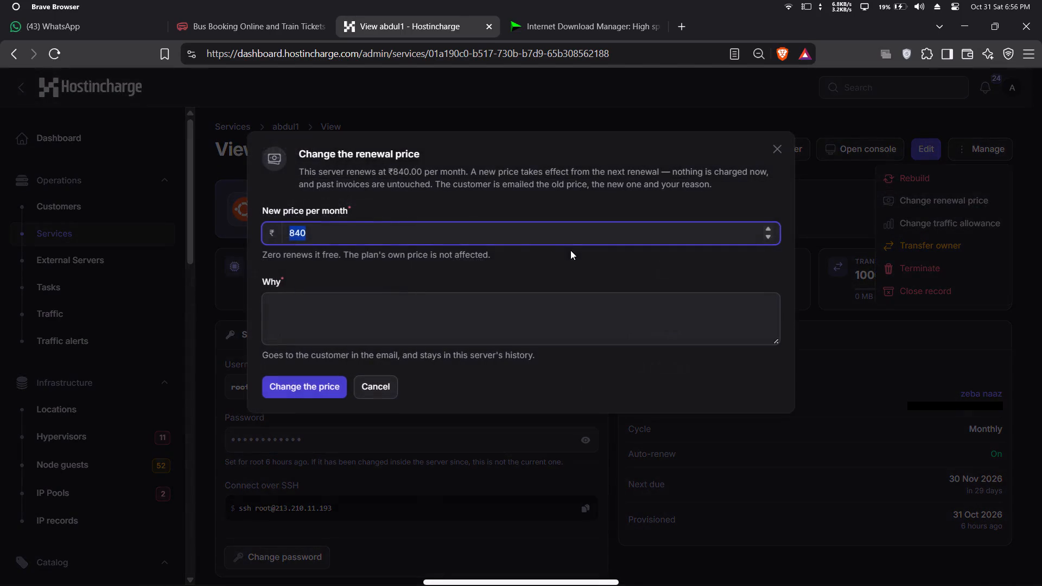
{"action": "type", "text": "500"}
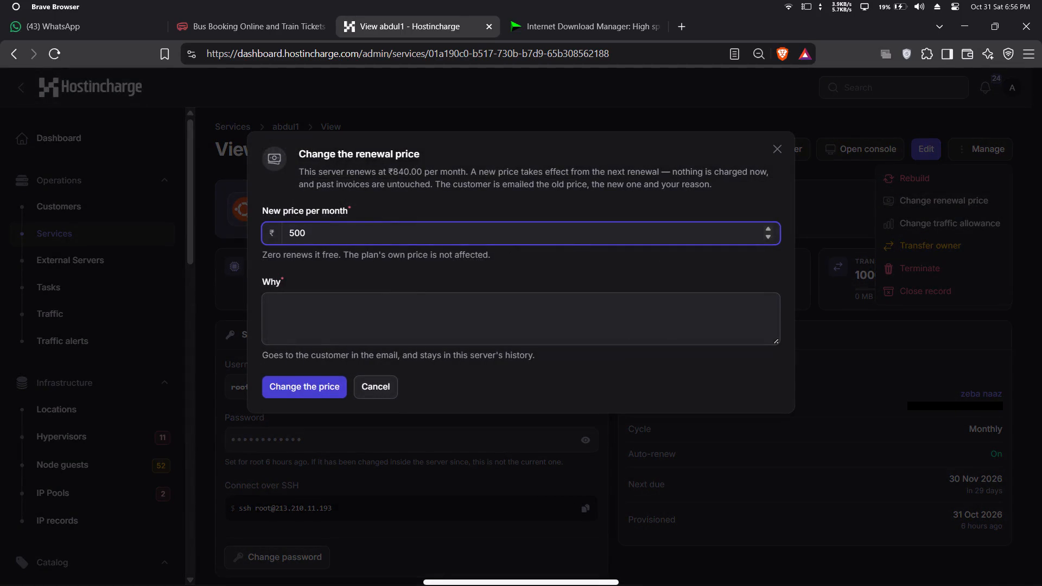
{"action": "left_click", "coordinate": [319, 391]}
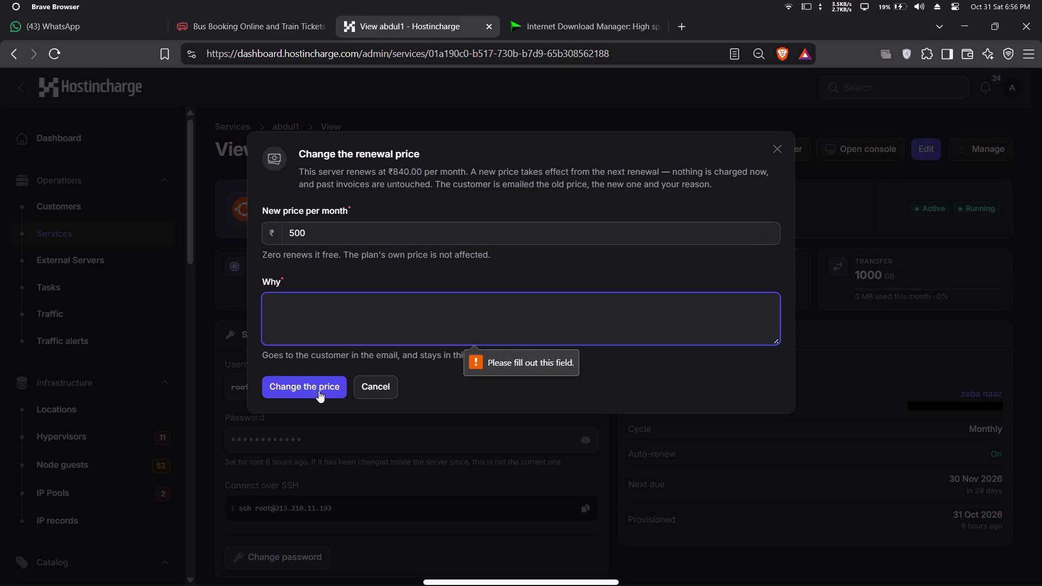
Give RESELLER as the reason, apply the renewal price change and dismiss the notice.
{"action": "left_click", "coordinate": [366, 316]}
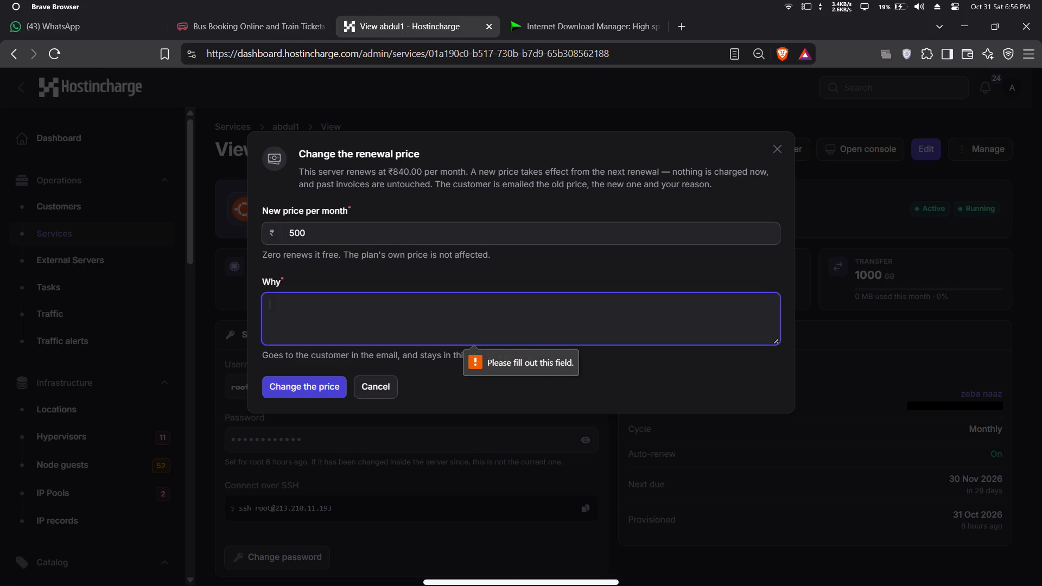
{"action": "type", "text": "RE"}
{"action": "type", "text": "SLL"}
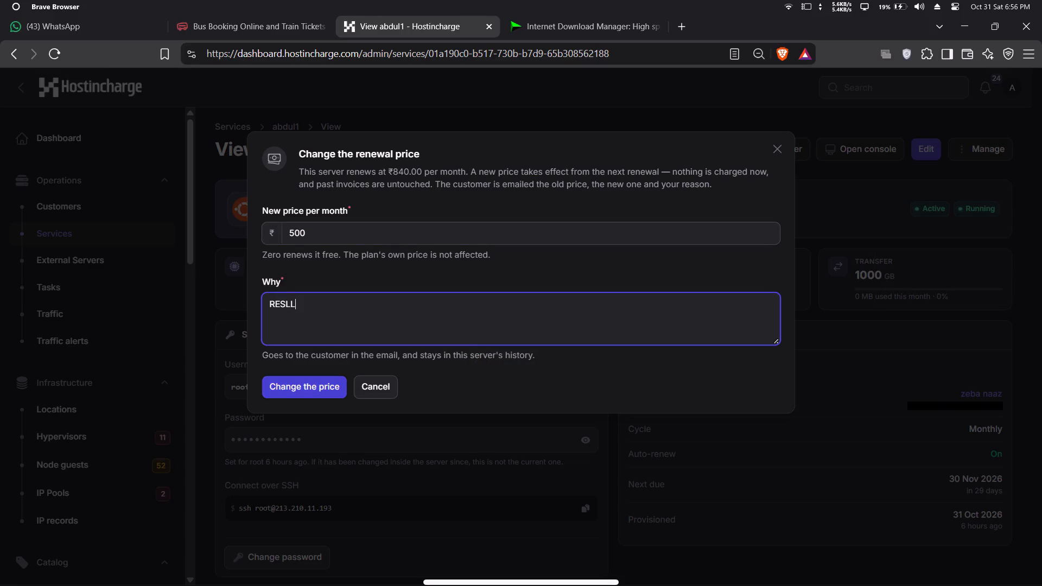
{"action": "key", "text": "BackSpace"}
{"action": "key", "text": "BackSpace"}
{"action": "type", "text": "ELLER"}
{"action": "left_click", "coordinate": [303, 386]}
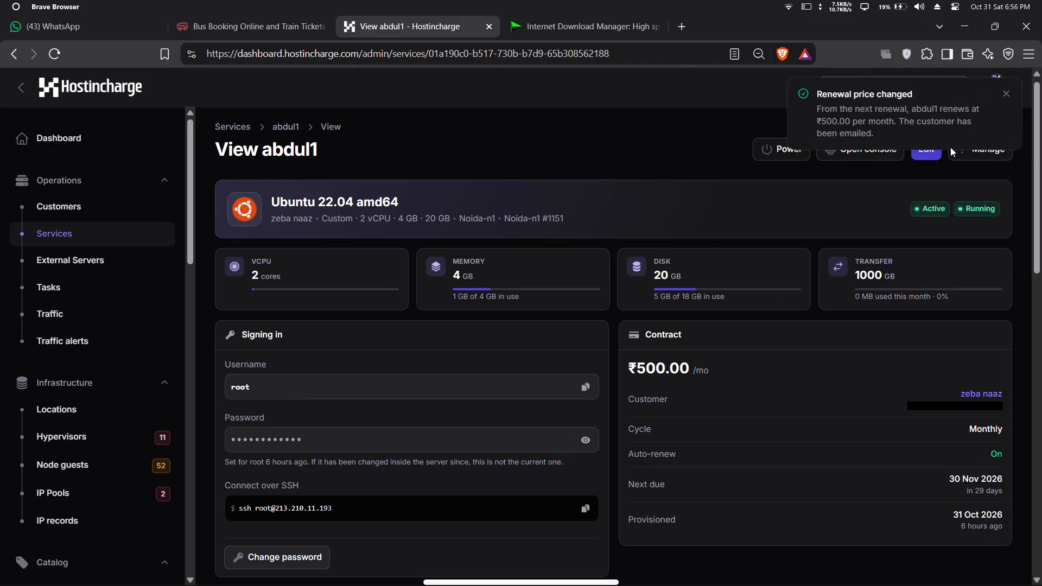
{"action": "left_click", "coordinate": [1003, 100]}
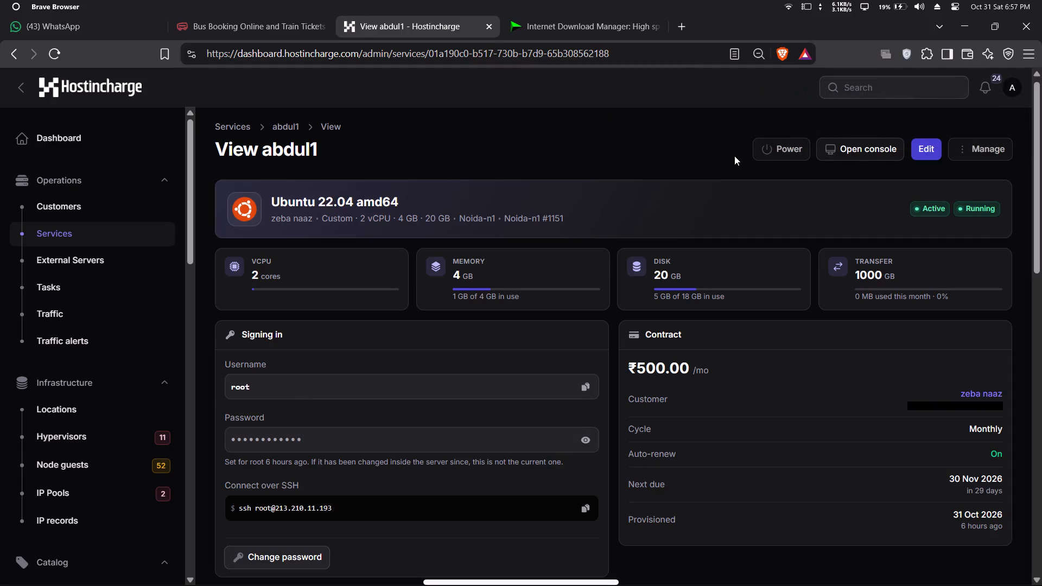
Return to the full services list and examine the servers' customers, specs and monthly prices.
{"action": "left_click", "coordinate": [132, 240]}
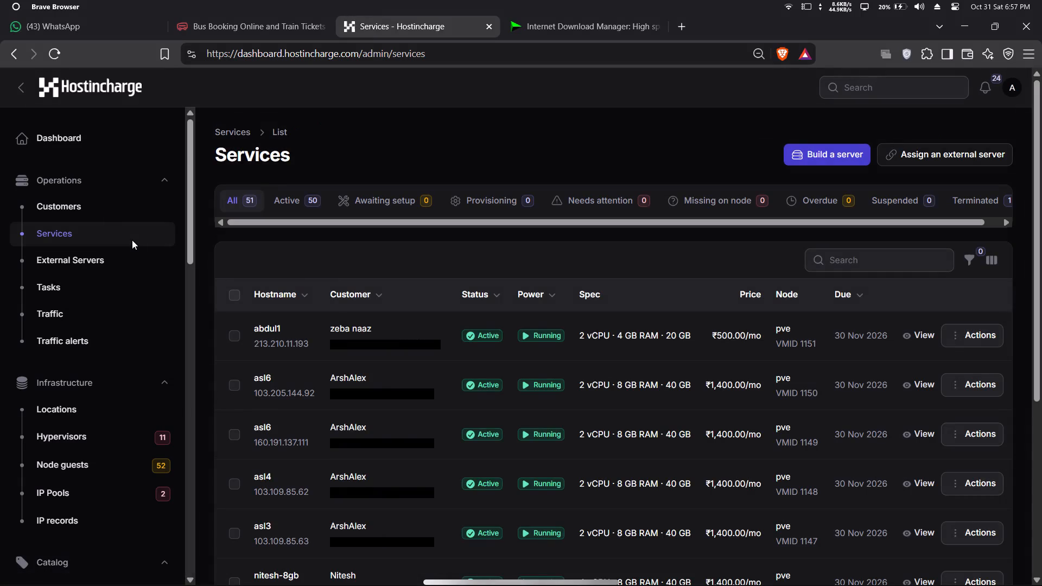
{"action": "scroll", "coordinate": [347, 371], "scroll_direction": "down", "scroll_amount": 2}
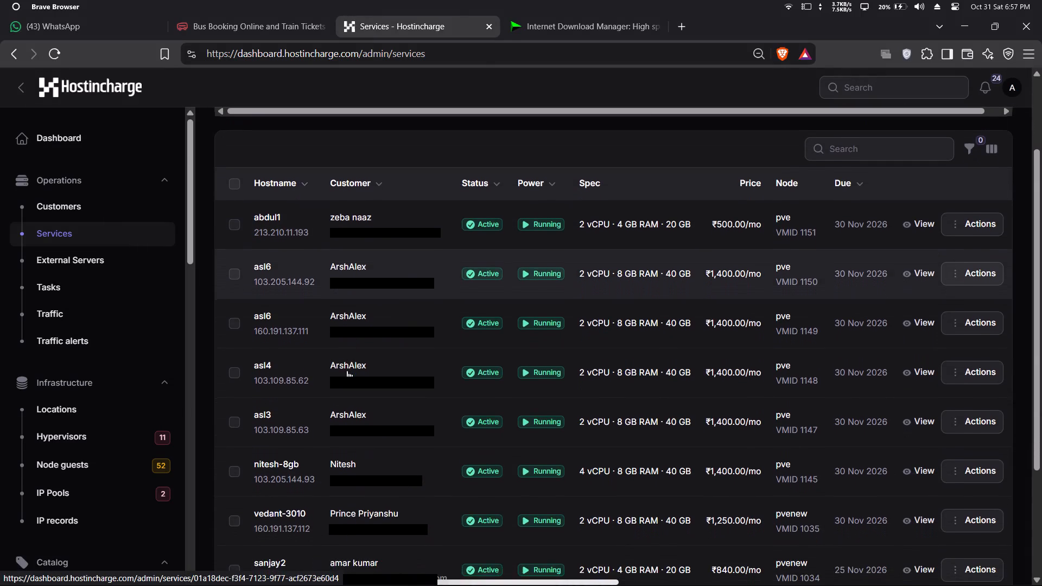
{"action": "scroll", "coordinate": [347, 371], "scroll_direction": "down", "scroll_amount": 1}
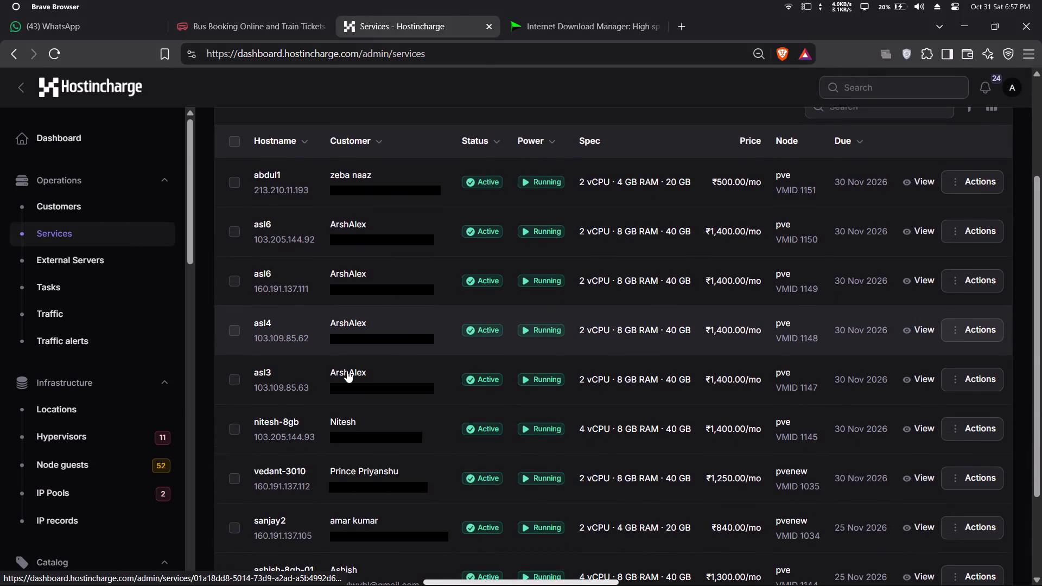
{"action": "scroll", "coordinate": [347, 371], "scroll_direction": "down", "scroll_amount": 3}
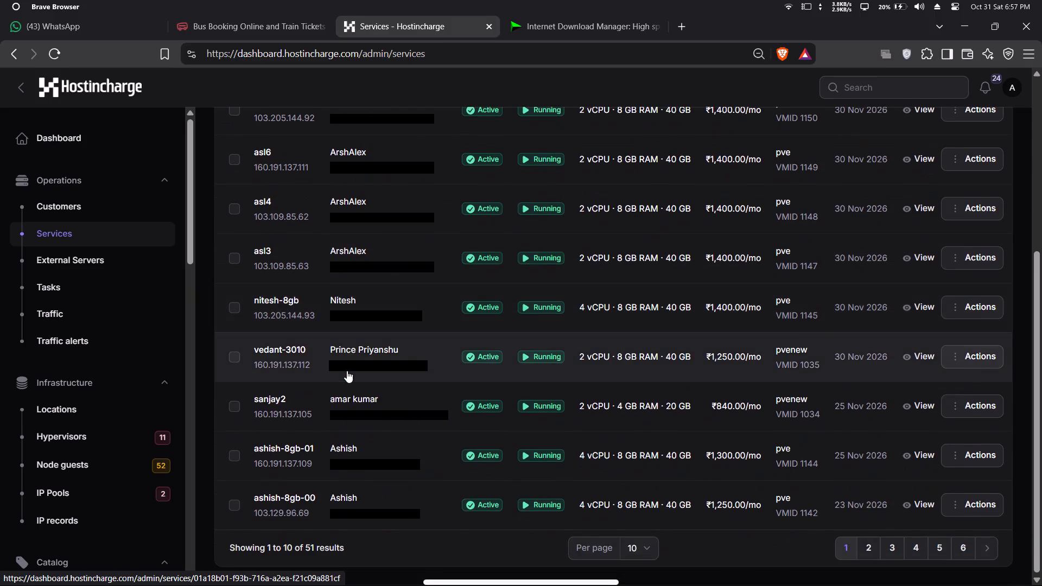
{"action": "scroll", "coordinate": [347, 371], "scroll_direction": "up", "scroll_amount": 1}
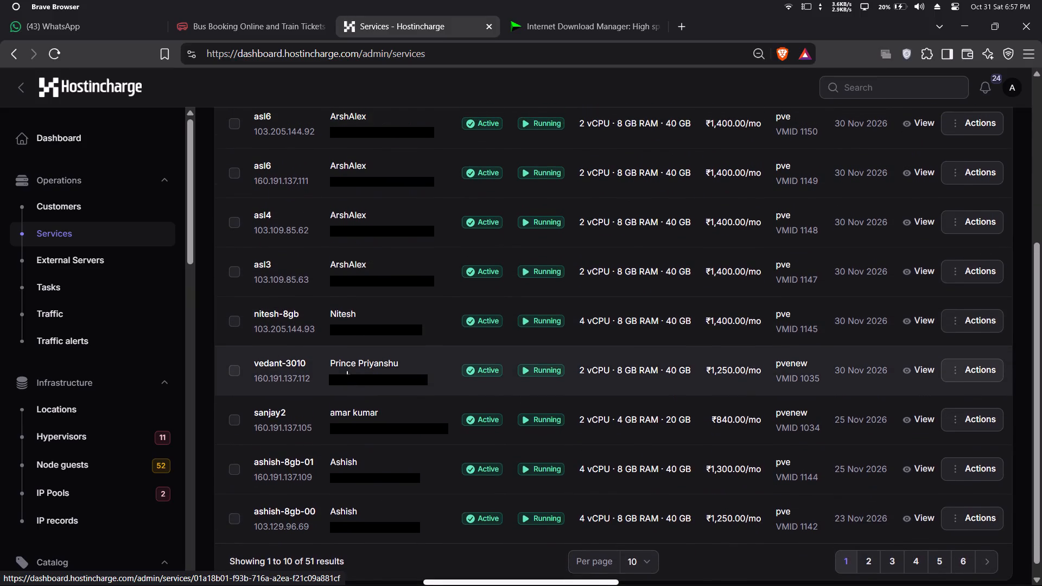
{"action": "scroll", "coordinate": [347, 371], "scroll_direction": "up", "scroll_amount": 3}
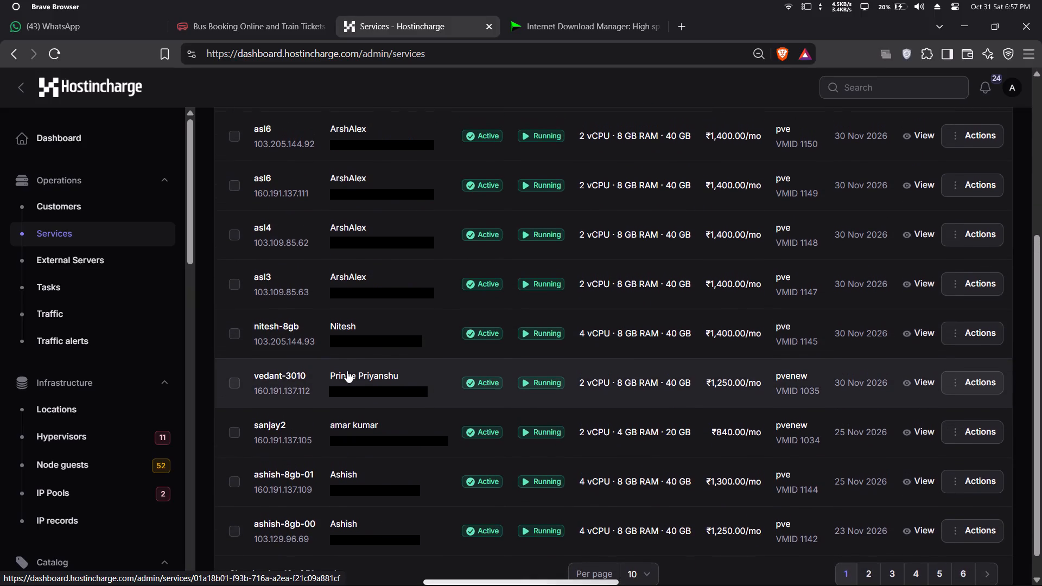
{"action": "scroll", "coordinate": [347, 371], "scroll_direction": "up", "scroll_amount": 3}
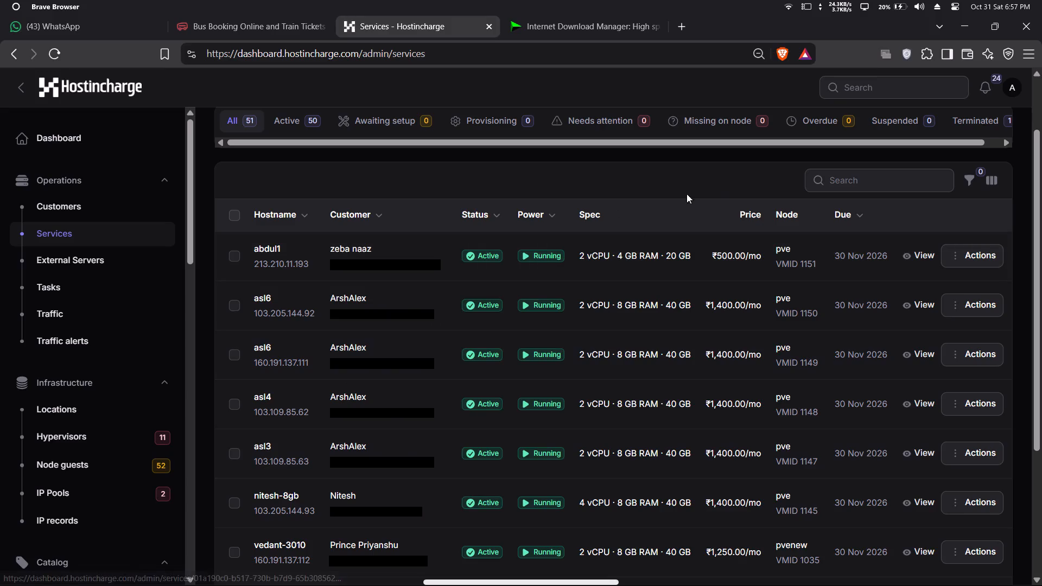
List the customer accounts sold through resellers and open the one that joined on 15 Oct 2026.
{"action": "left_click", "coordinate": [850, 174]}
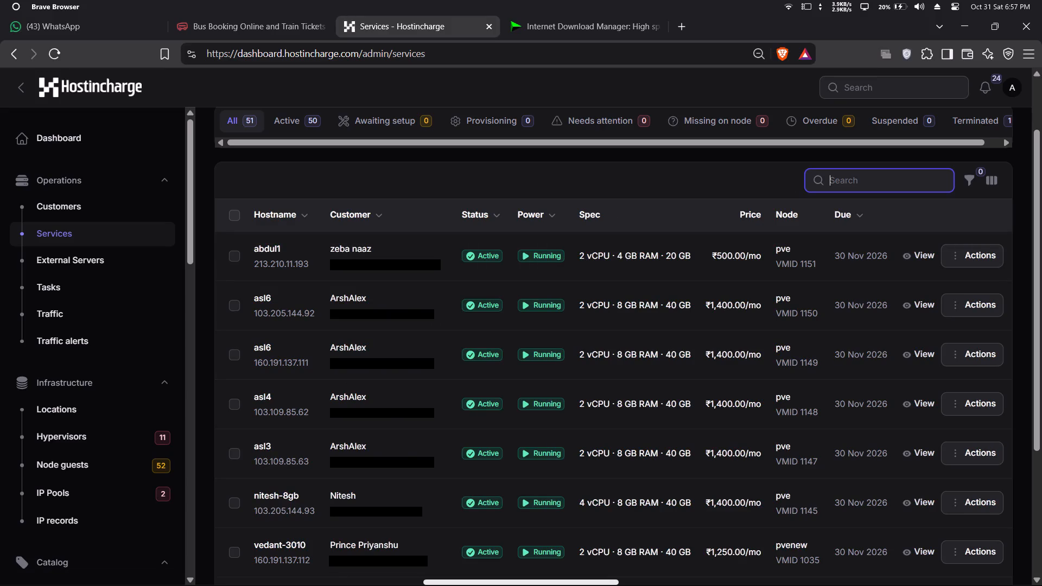
{"action": "scroll", "coordinate": [444, 197], "scroll_direction": "up", "scroll_amount": 1}
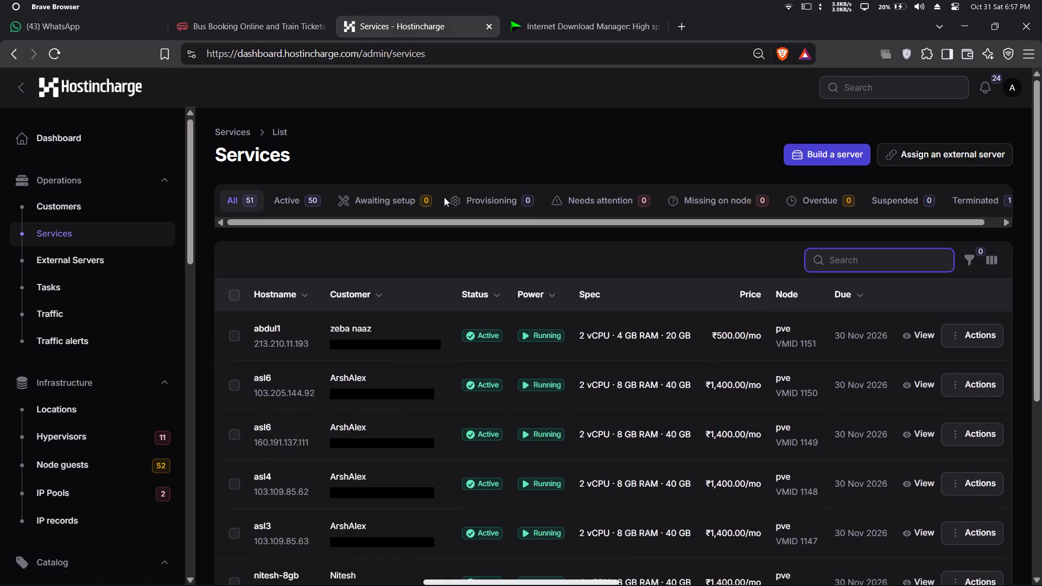
{"action": "scroll", "coordinate": [444, 197], "scroll_direction": "up", "scroll_amount": 1}
{"action": "left_click", "coordinate": [94, 211]}
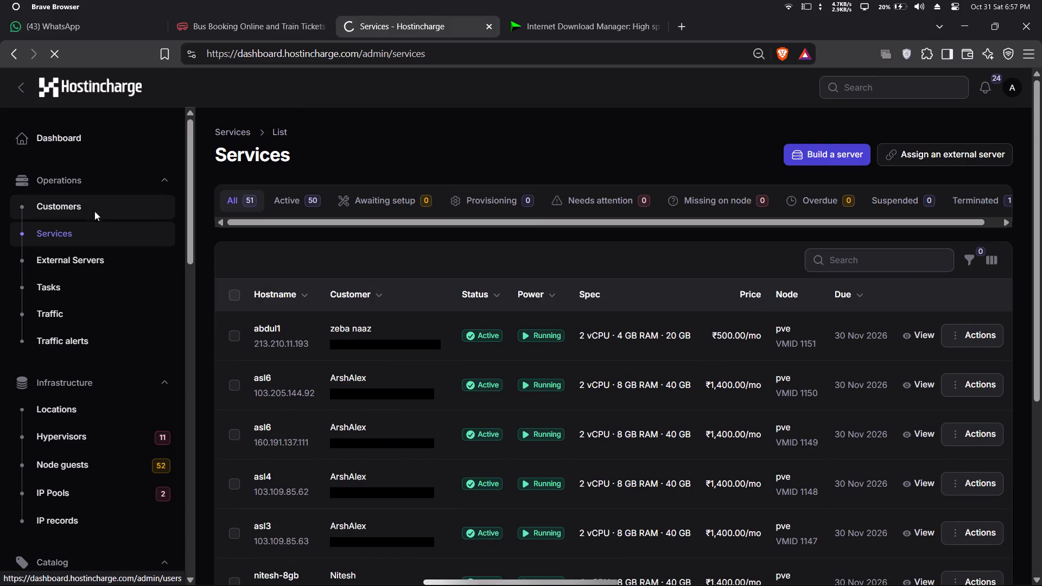
{"action": "left_click", "coordinate": [473, 201]}
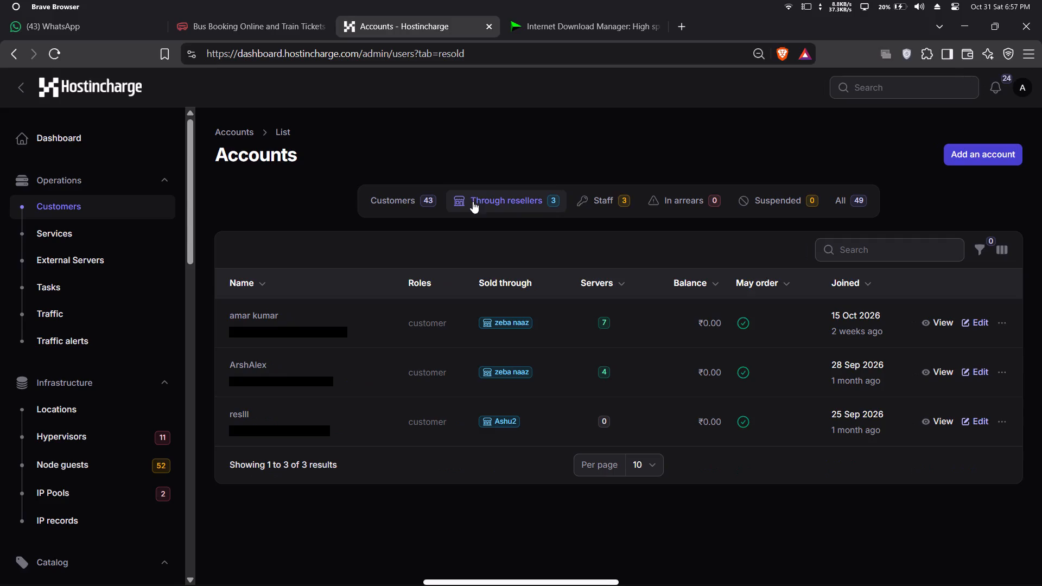
{"action": "left_click", "coordinate": [372, 332]}
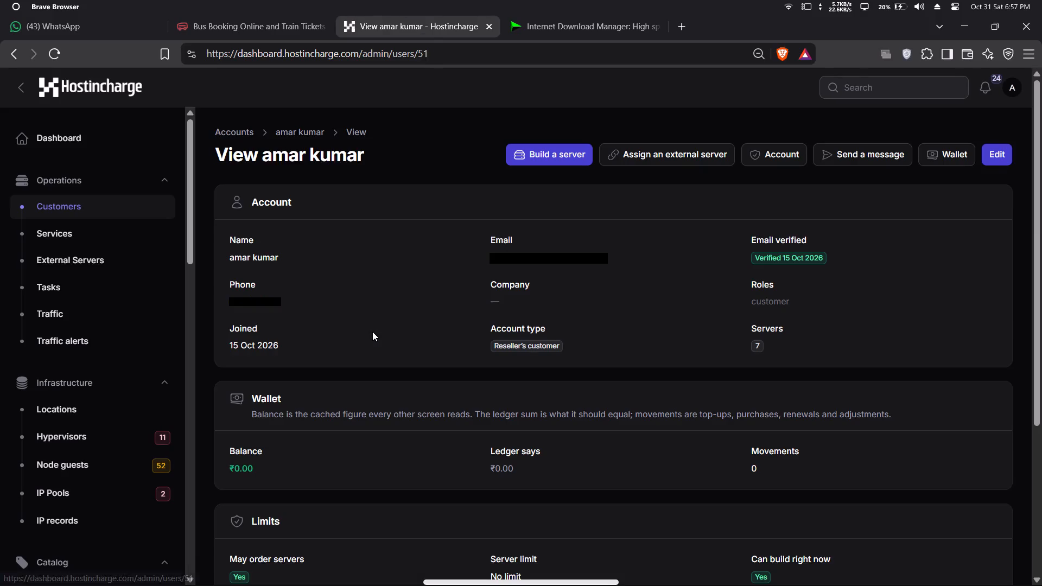
Examine this reseller customer's servers, comparing their plans, monthly prices and due dates.
{"action": "scroll", "coordinate": [372, 332], "scroll_direction": "down", "scroll_amount": 5}
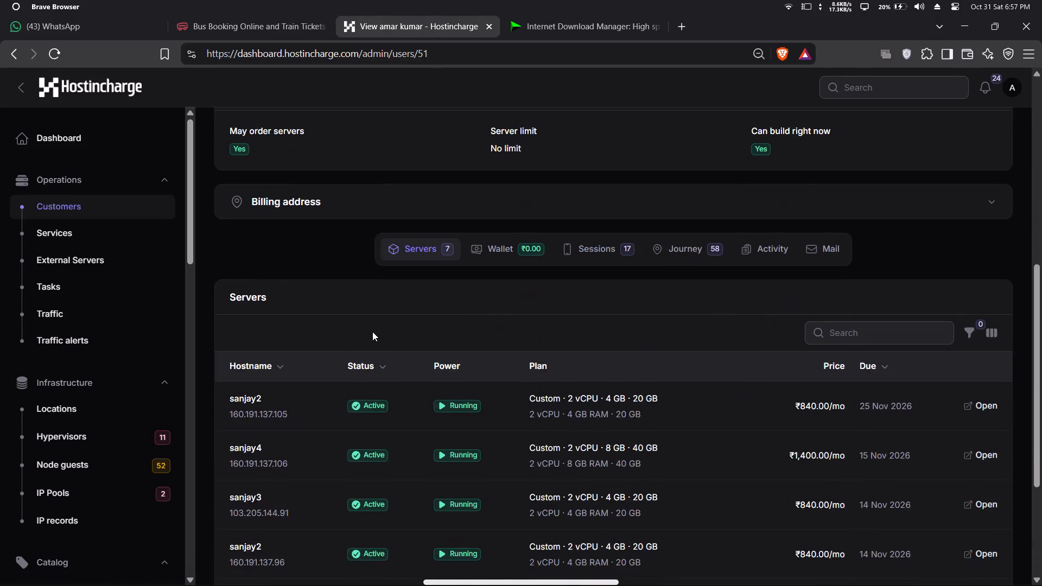
{"action": "scroll", "coordinate": [372, 332], "scroll_direction": "down", "scroll_amount": 2}
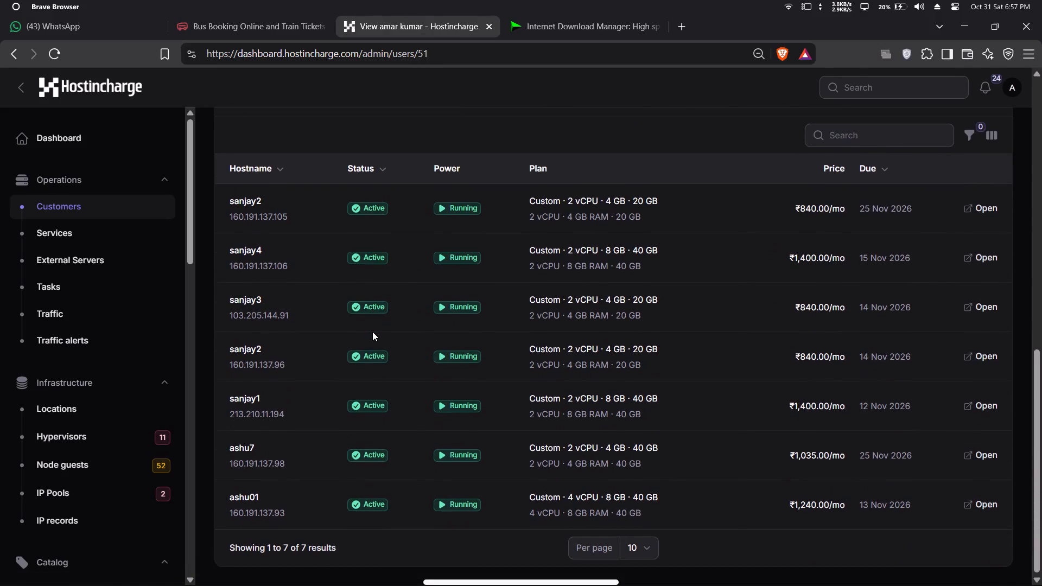
{"action": "scroll", "coordinate": [372, 332], "scroll_direction": "down", "scroll_amount": 3}
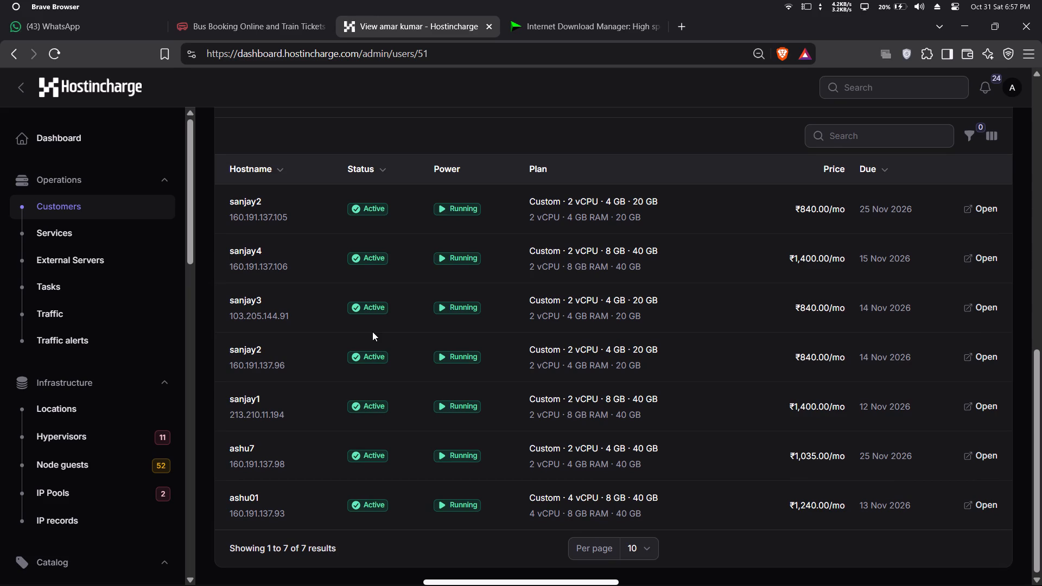
{"action": "scroll", "coordinate": [372, 332], "scroll_direction": "down", "scroll_amount": 3}
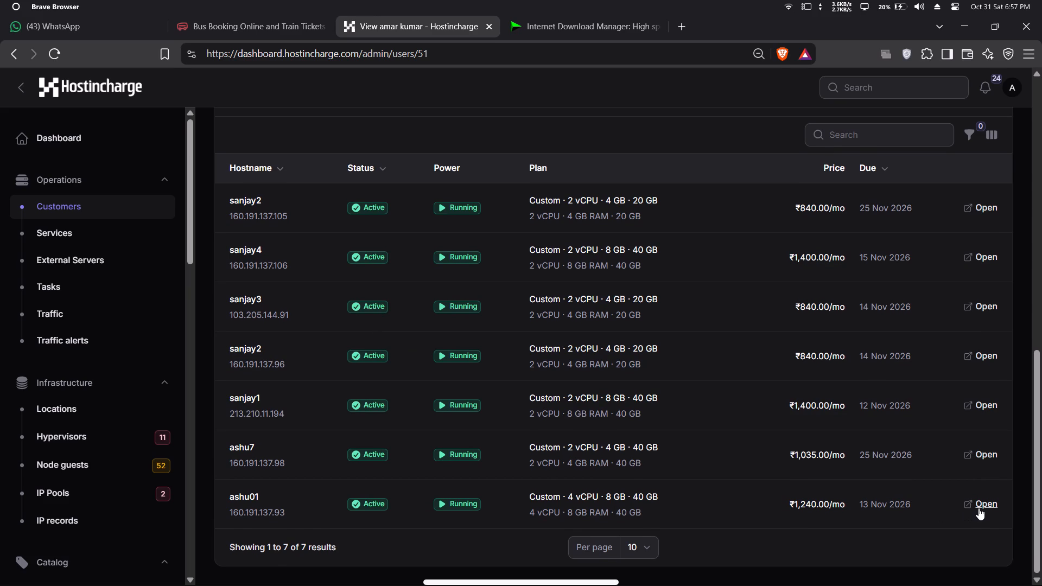
{"action": "scroll", "coordinate": [958, 449], "scroll_direction": "down", "scroll_amount": 1}
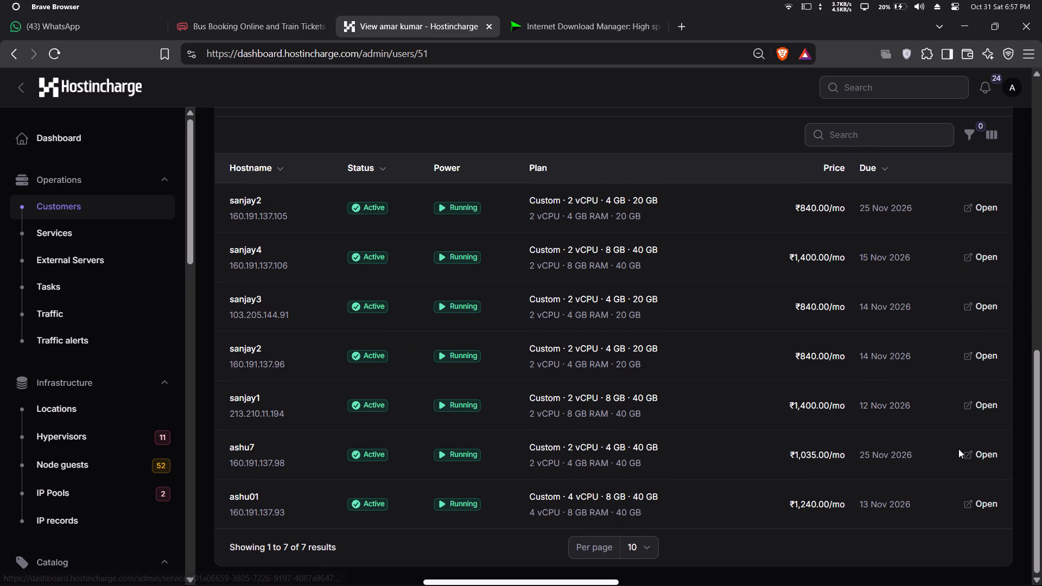
{"action": "scroll", "coordinate": [958, 449], "scroll_direction": "down", "scroll_amount": 1}
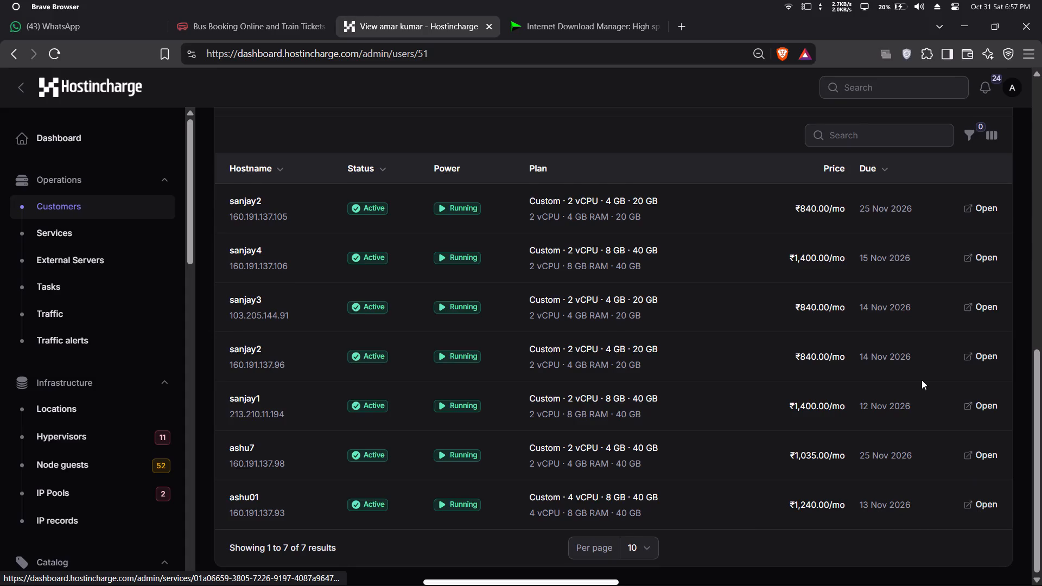
{"action": "scroll", "coordinate": [922, 380], "scroll_direction": "up", "scroll_amount": 5}
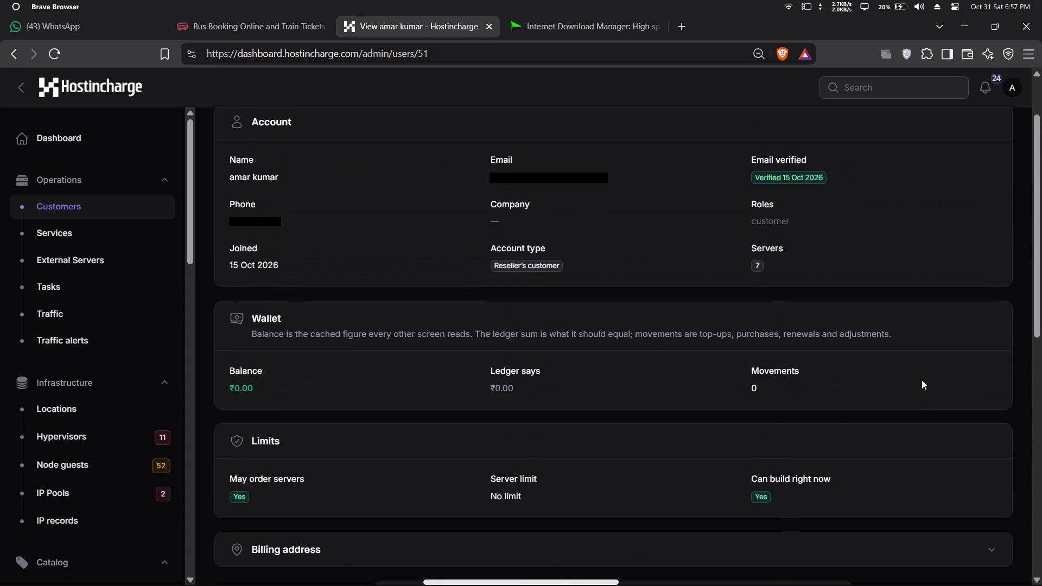
{"action": "scroll", "coordinate": [922, 380], "scroll_direction": "up", "scroll_amount": 4}
Leave the customer's account page and return to the full services list.
{"action": "scroll", "coordinate": [922, 380], "scroll_direction": "right", "scroll_amount": 6}
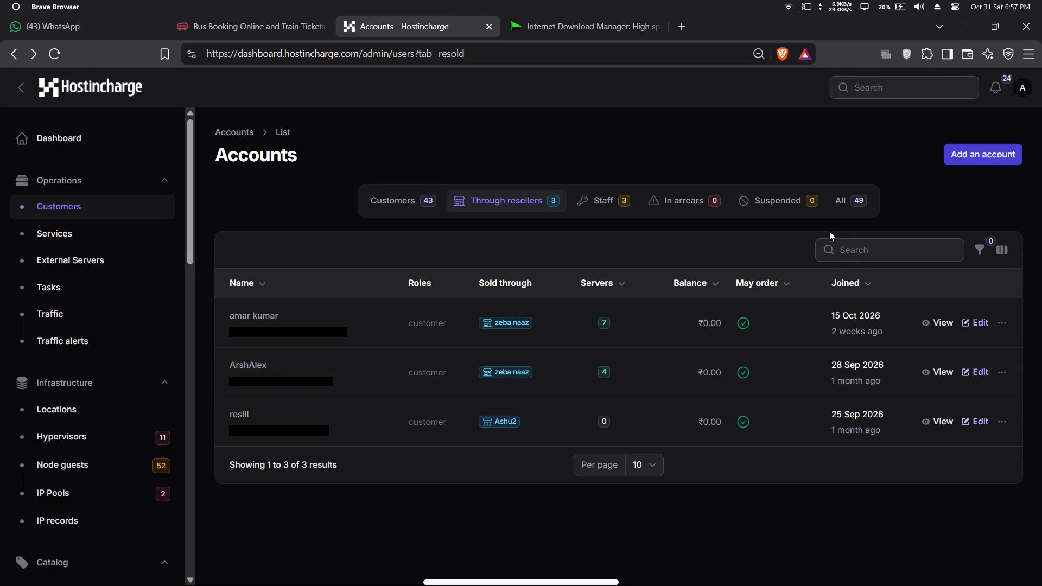
{"action": "left_click", "coordinate": [58, 233]}
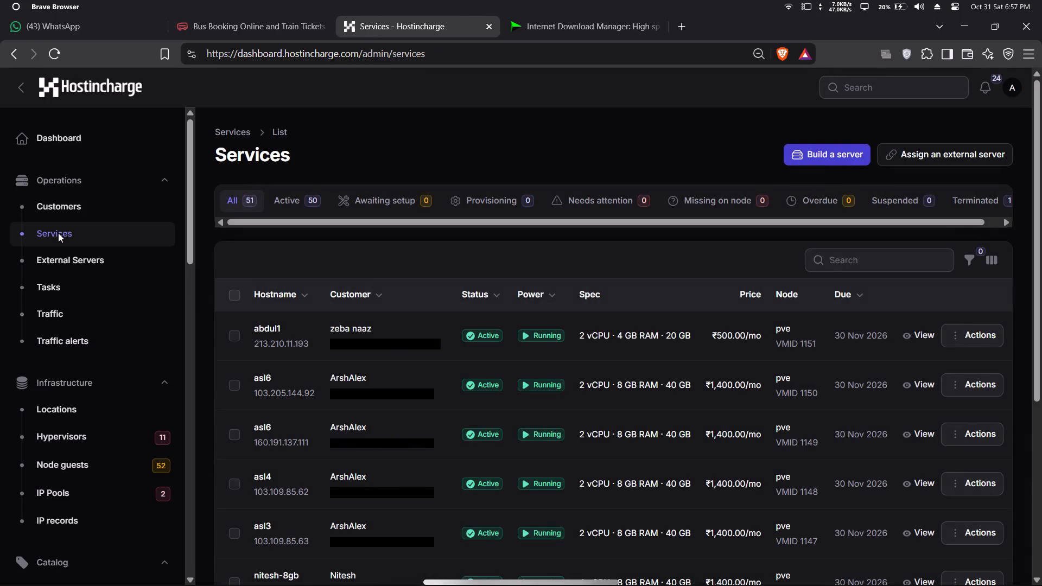
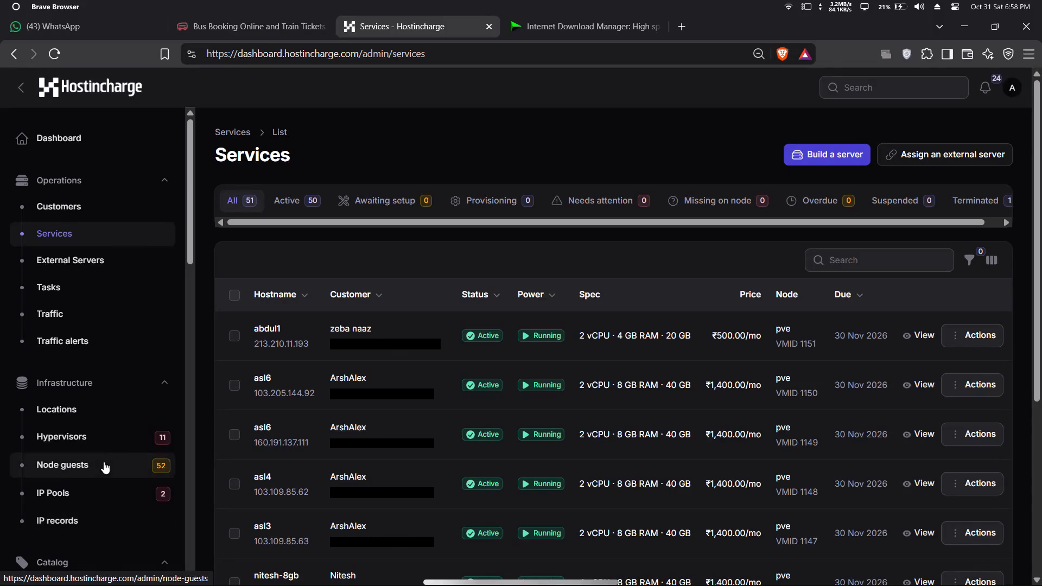
Open the Noida-n1 hypervisor and queue a full refresh of everything from its node.
{"action": "left_click", "coordinate": [124, 445]}
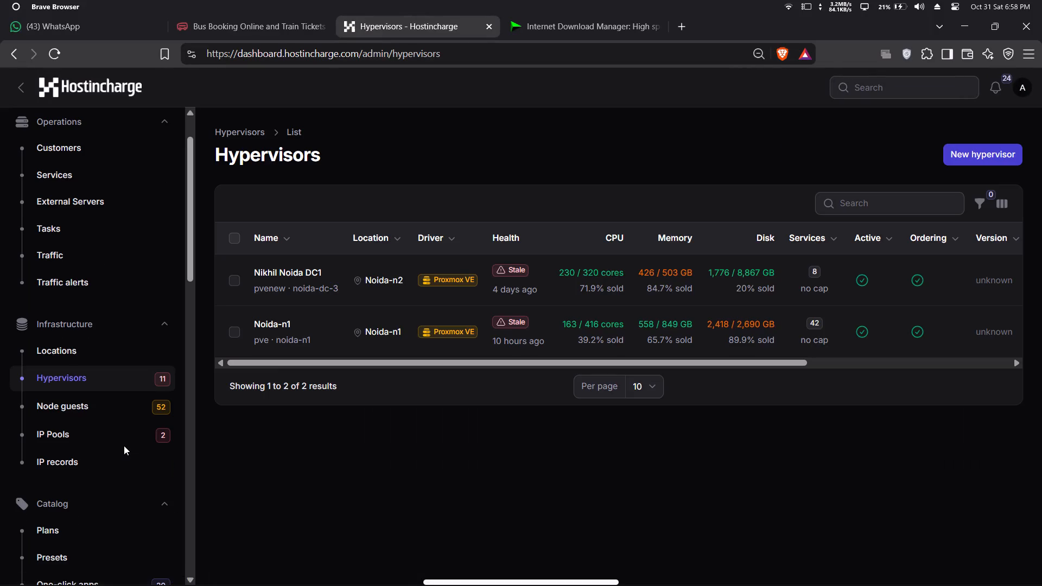
{"action": "left_click", "coordinate": [354, 335]}
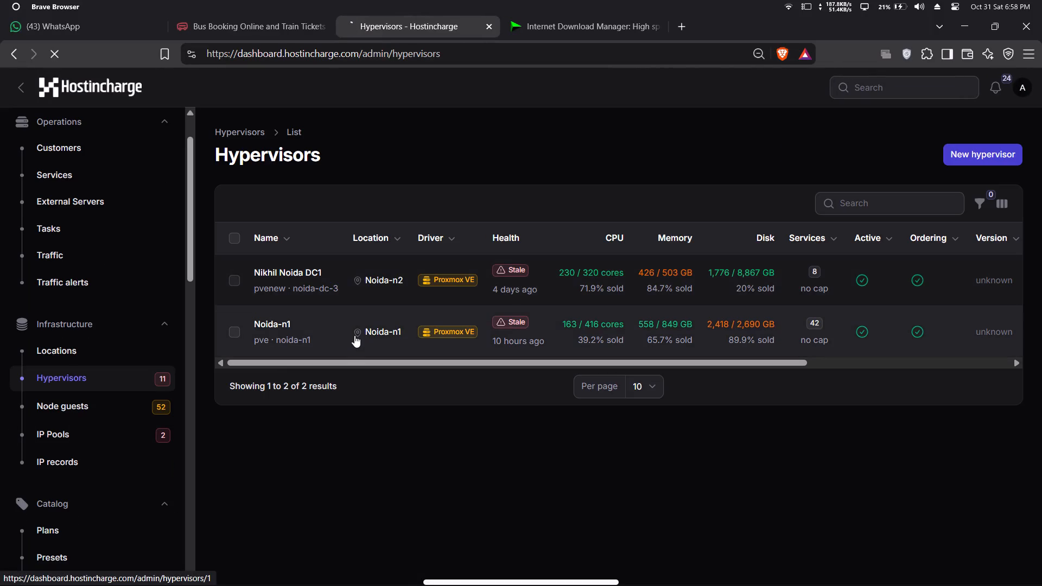
{"action": "scroll", "coordinate": [814, 430], "scroll_direction": "down", "scroll_amount": 1}
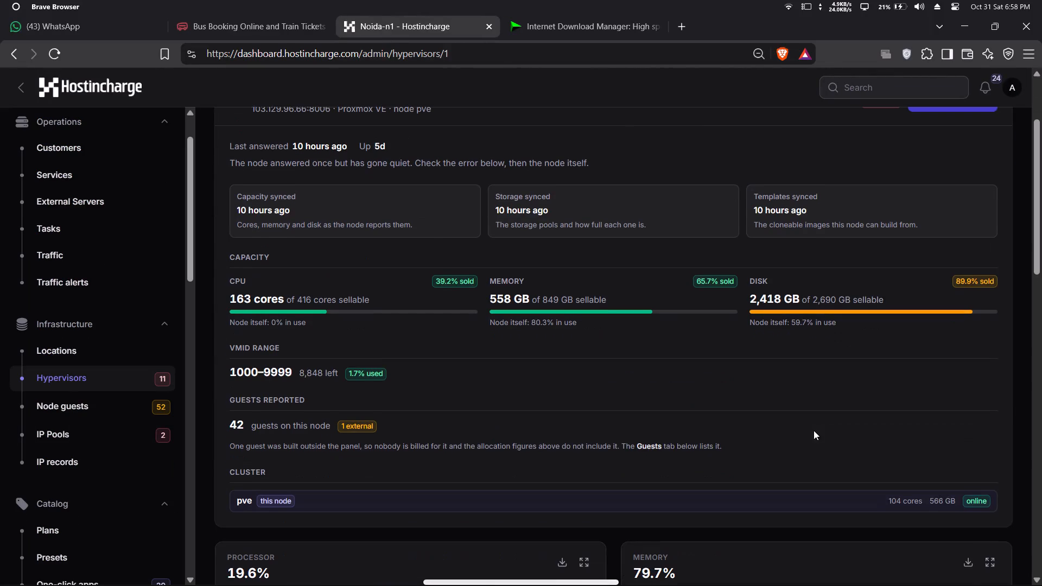
{"action": "scroll", "coordinate": [814, 430], "scroll_direction": "up", "scroll_amount": 3}
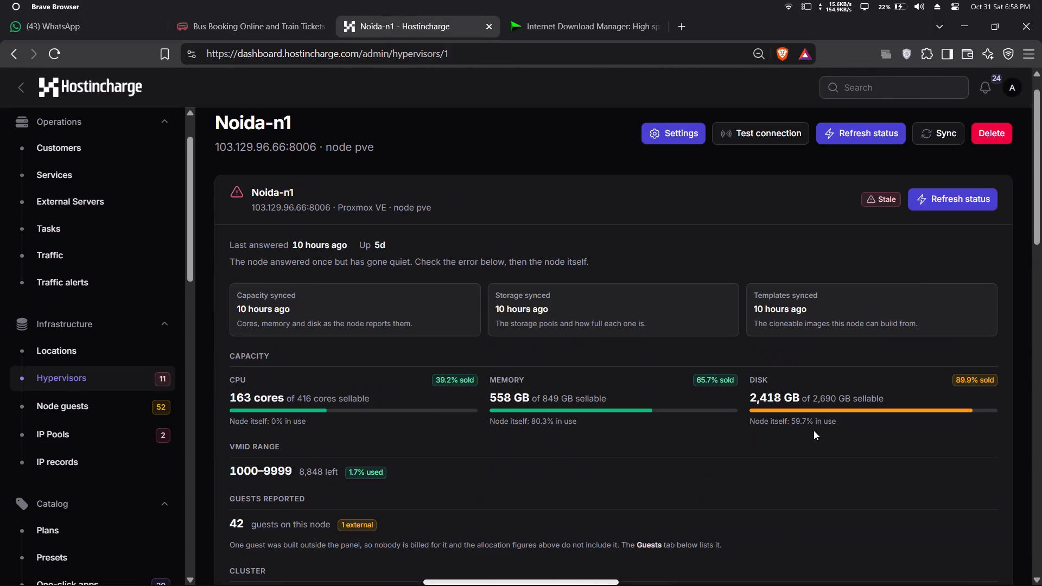
{"action": "left_click", "coordinate": [958, 223]}
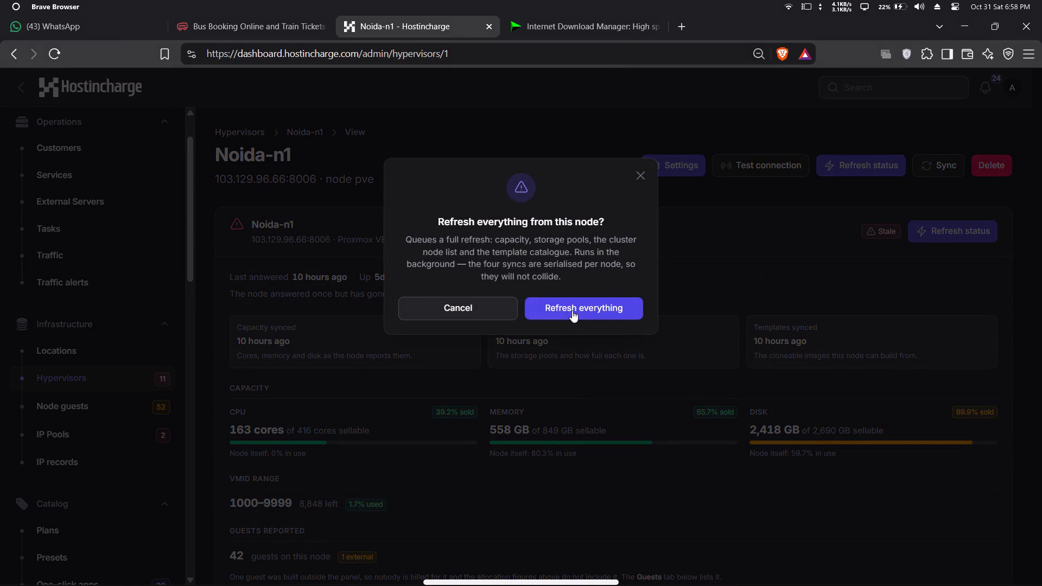
{"action": "left_click", "coordinate": [572, 310]}
Examine Noida-n1's processor, memory and load charts, its storage pools' usage and its sold capacity.
{"action": "scroll", "coordinate": [630, 417], "scroll_direction": "down", "scroll_amount": 1}
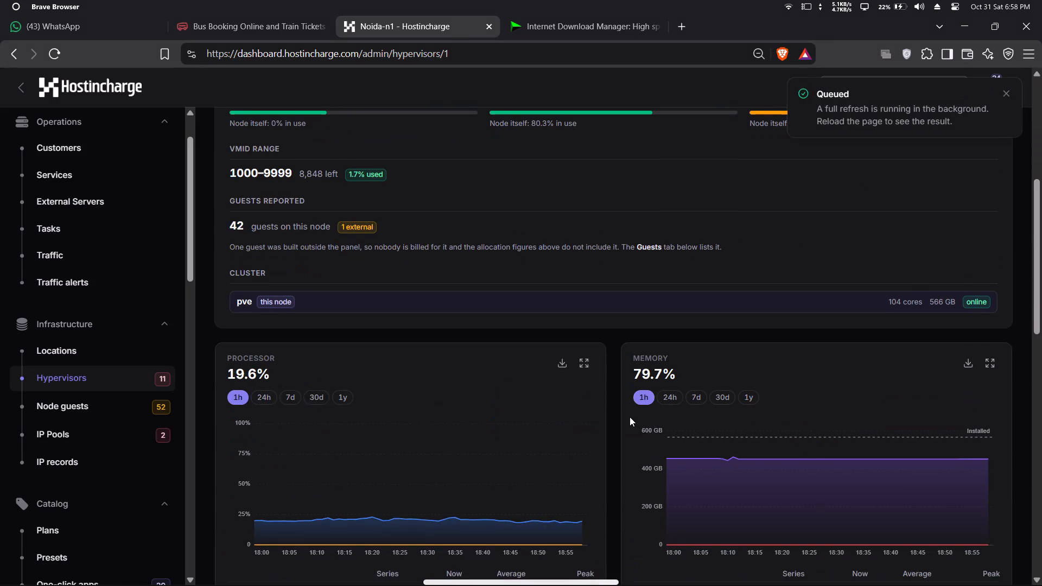
{"action": "scroll", "coordinate": [630, 417], "scroll_direction": "down", "scroll_amount": 6}
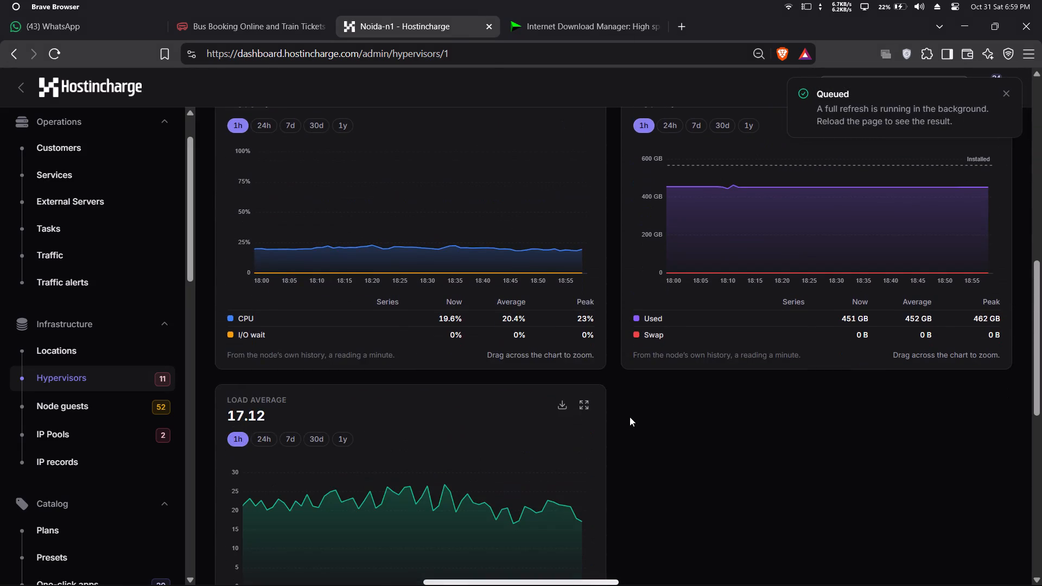
{"action": "scroll", "coordinate": [630, 417], "scroll_direction": "down", "scroll_amount": 5}
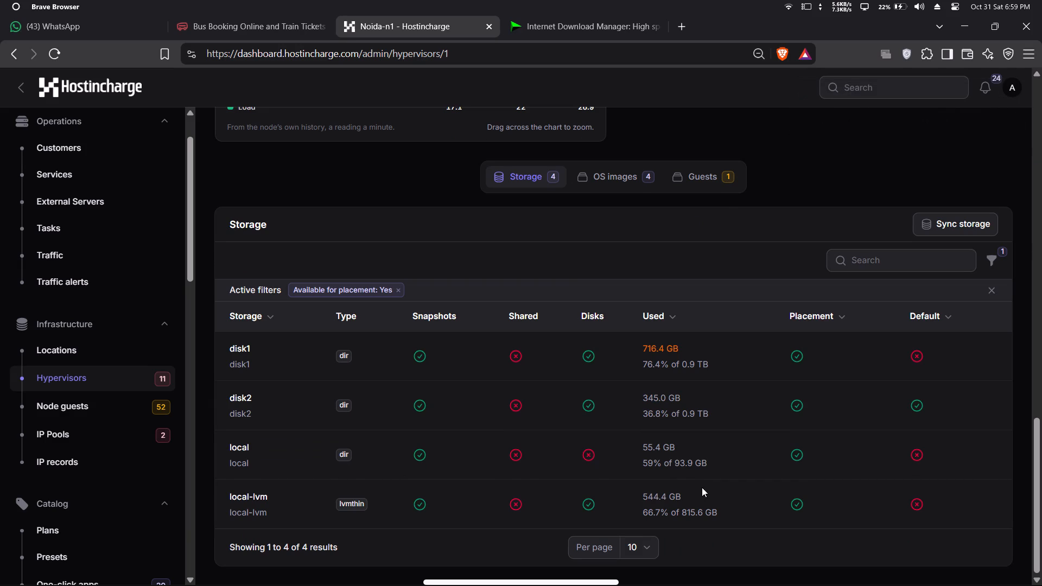
{"action": "scroll", "coordinate": [706, 483], "scroll_direction": "up", "scroll_amount": 1}
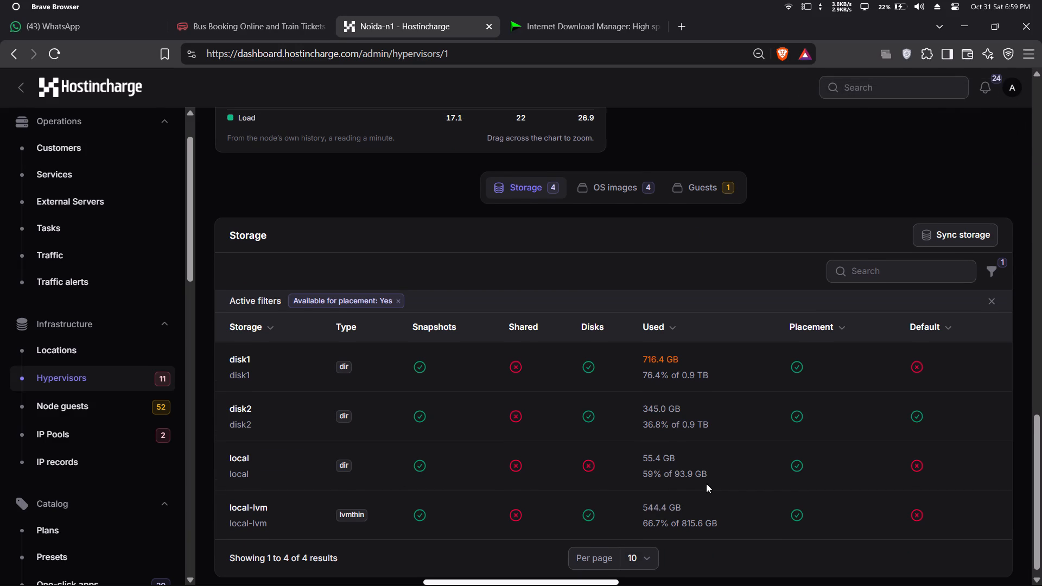
{"action": "scroll", "coordinate": [706, 483], "scroll_direction": "up", "scroll_amount": 8}
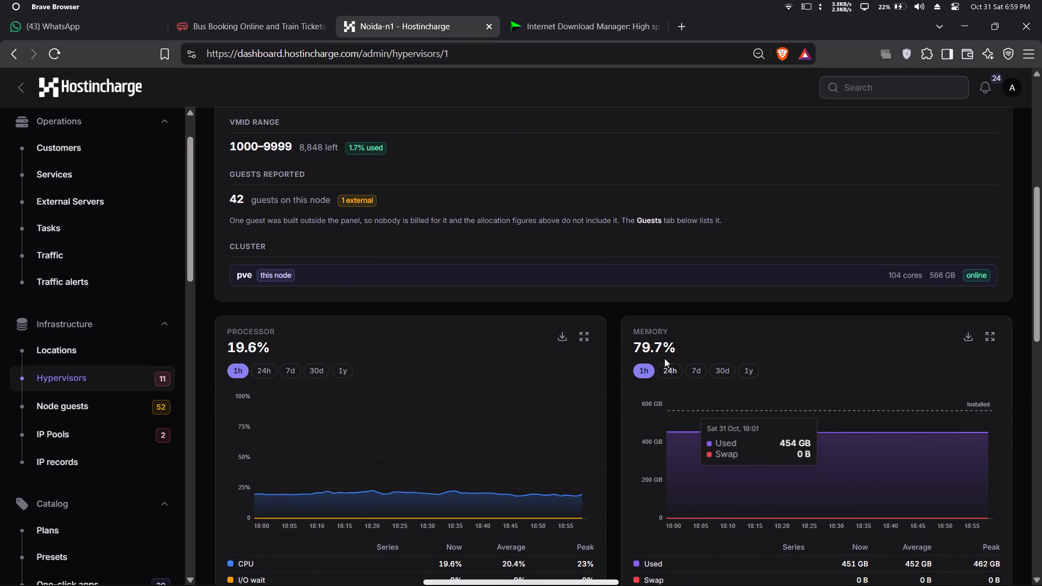
{"action": "scroll", "coordinate": [664, 358], "scroll_direction": "up", "scroll_amount": 4}
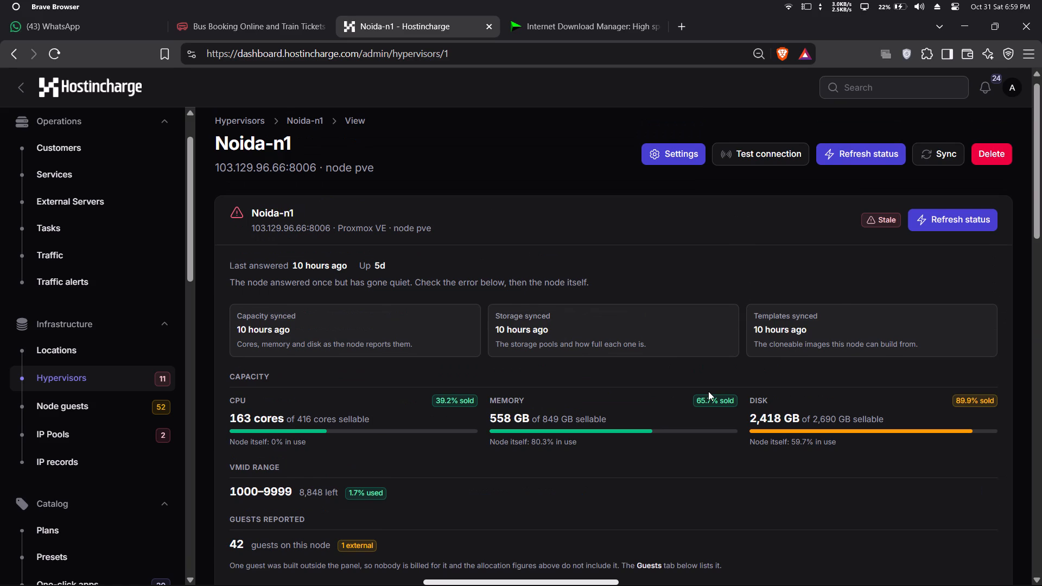
{"action": "scroll", "coordinate": [708, 391], "scroll_direction": "right", "scroll_amount": 3}
Queue another full refresh of the Noida-n1 node and test its connection.
{"action": "left_click", "coordinate": [840, 163]}
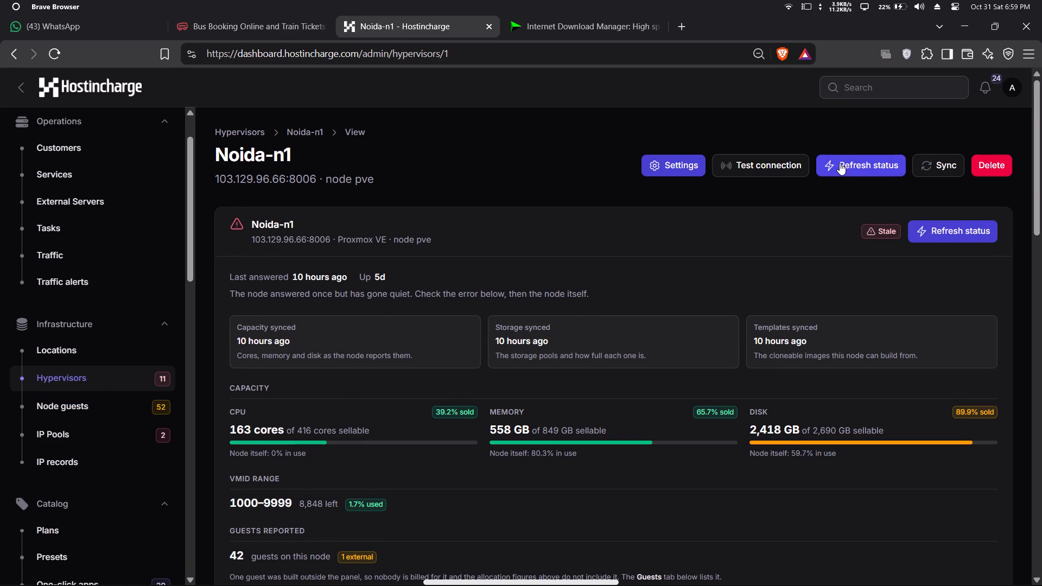
{"action": "left_click", "coordinate": [570, 317]}
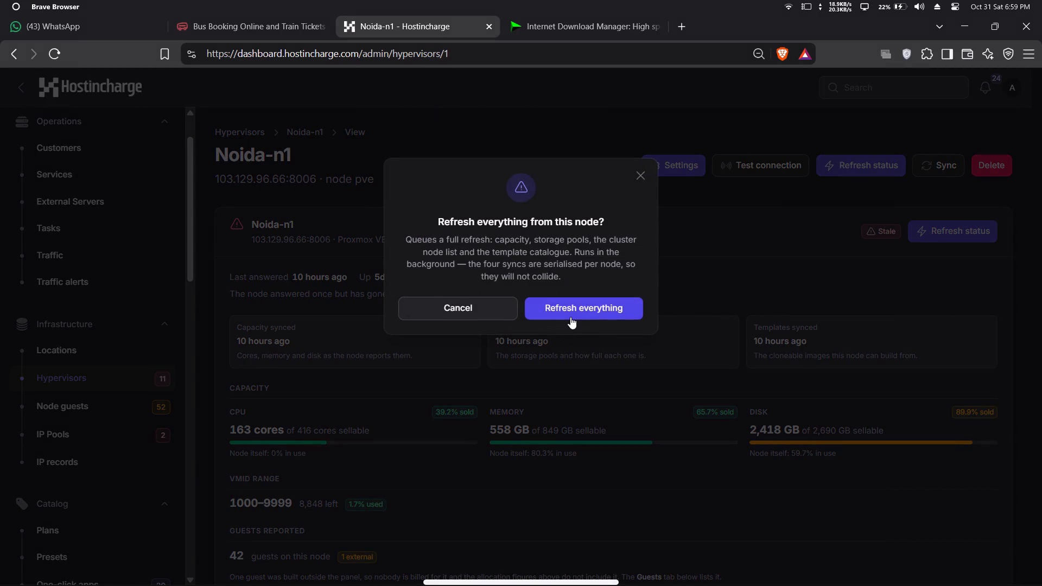
{"action": "left_click", "coordinate": [749, 152]}
{"action": "left_click", "coordinate": [749, 166]}
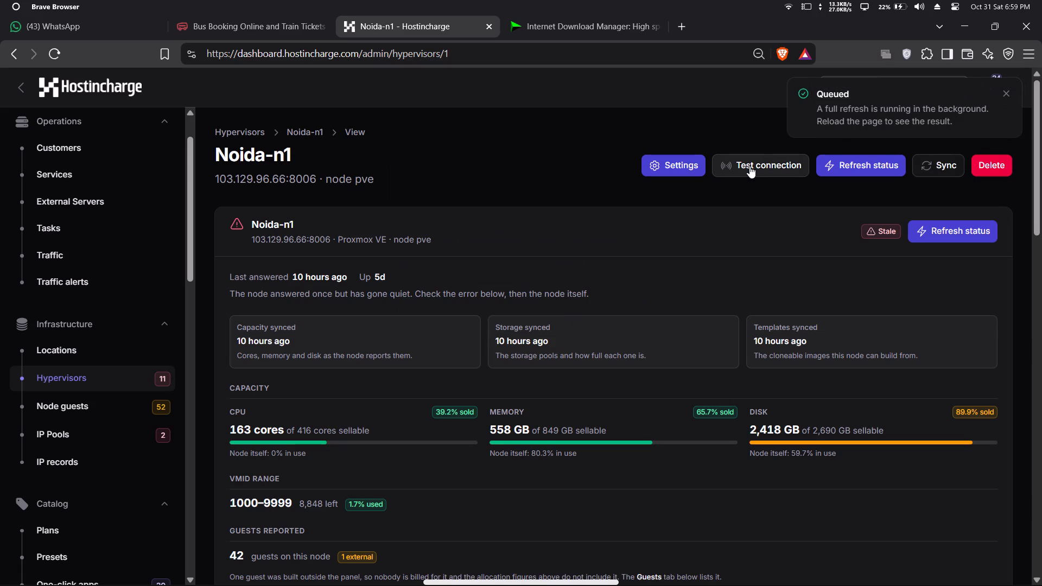
Reload the Noida-n1 page and re-examine its capacity, load charts and storage usage.
{"action": "left_click", "coordinate": [51, 53]}
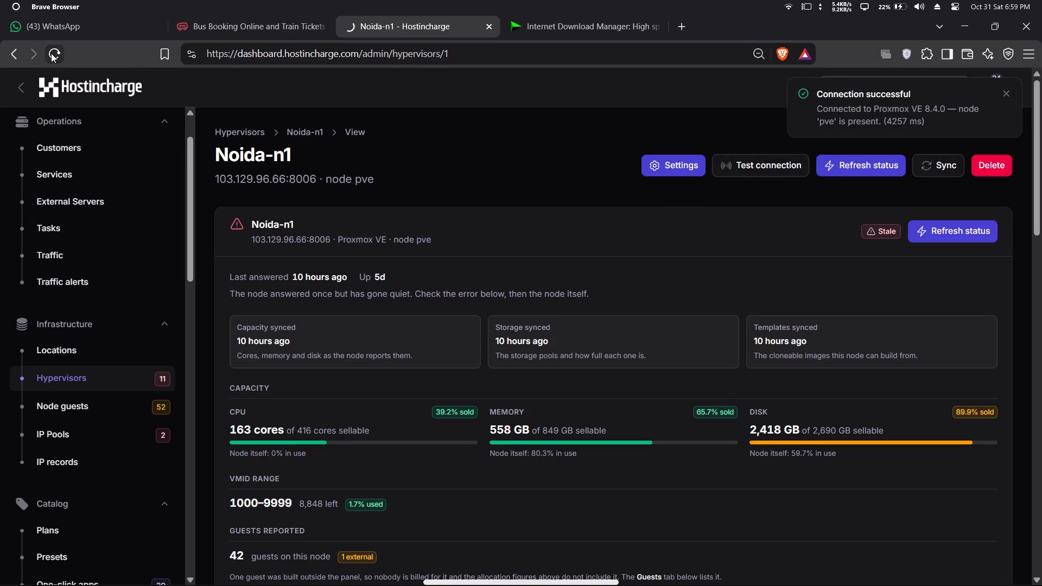
{"action": "scroll", "coordinate": [411, 364], "scroll_direction": "down", "scroll_amount": 2}
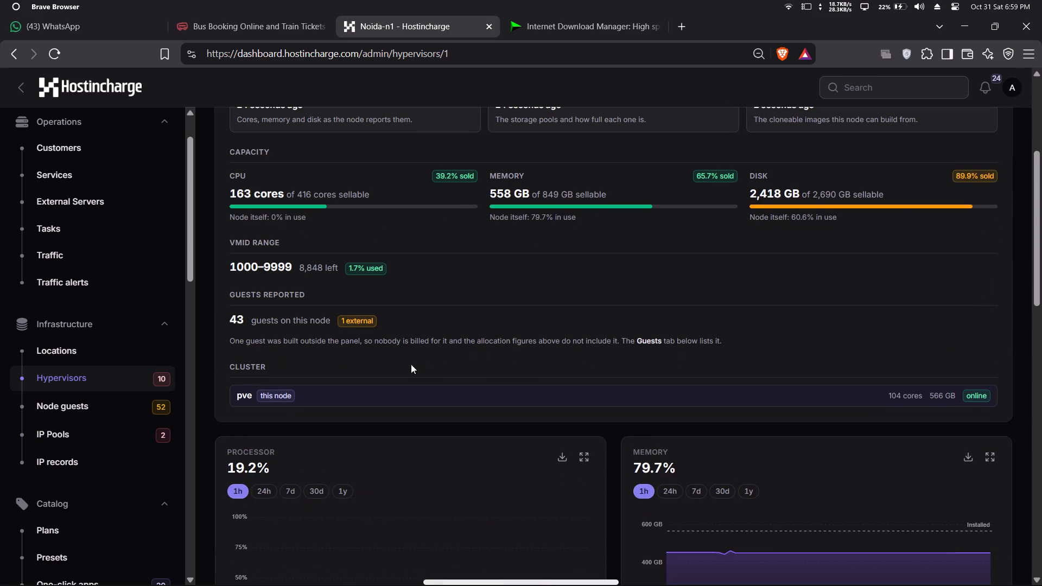
{"action": "scroll", "coordinate": [411, 364], "scroll_direction": "down", "scroll_amount": 3}
{"action": "scroll", "coordinate": [538, 549], "scroll_direction": "down", "scroll_amount": 2}
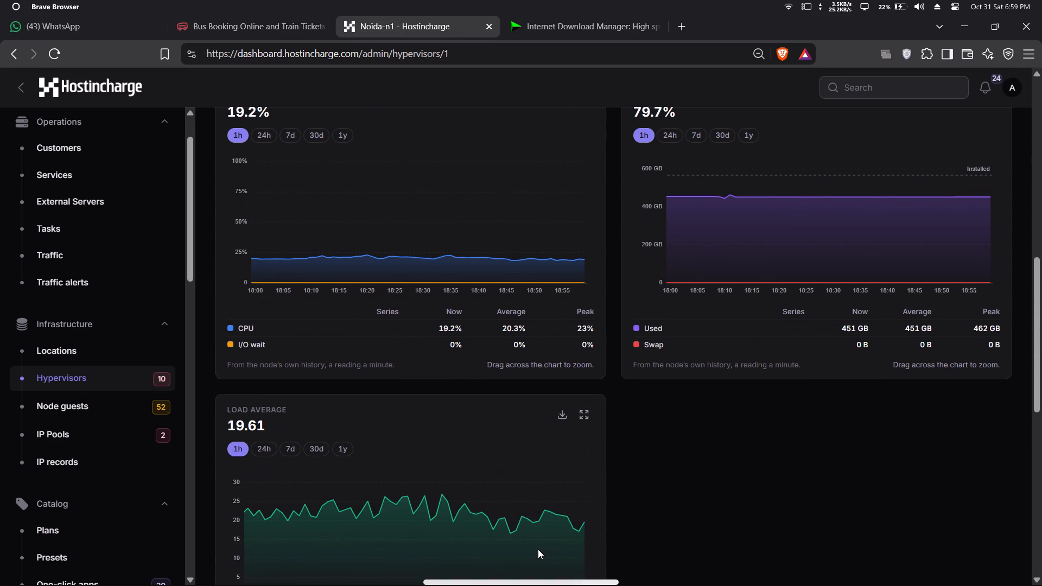
{"action": "scroll", "coordinate": [538, 549], "scroll_direction": "down", "scroll_amount": 5}
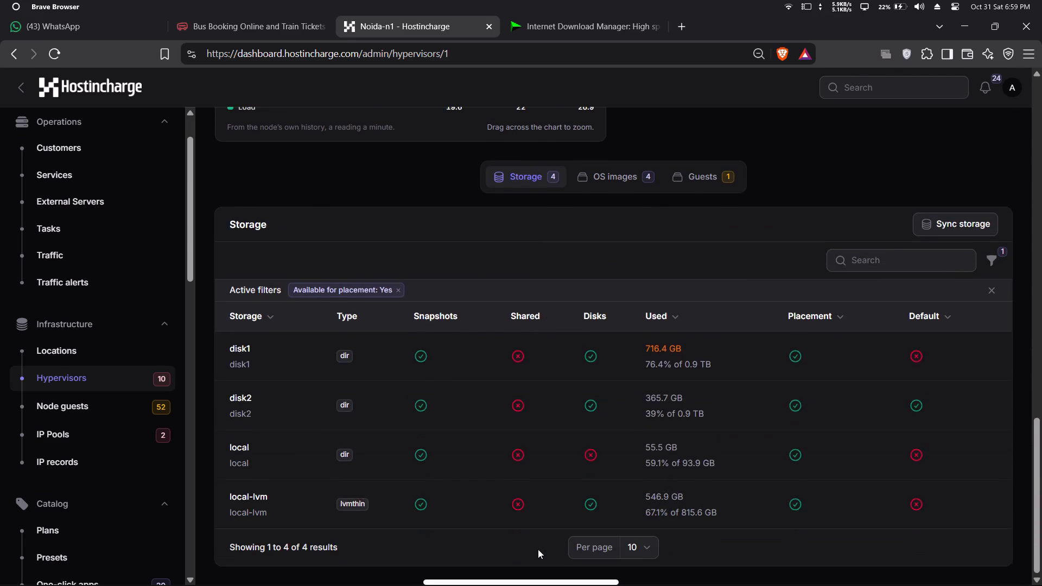
{"action": "scroll", "coordinate": [538, 549], "scroll_direction": "down", "scroll_amount": 1}
{"action": "scroll", "coordinate": [538, 549], "scroll_direction": "up", "scroll_amount": 5}
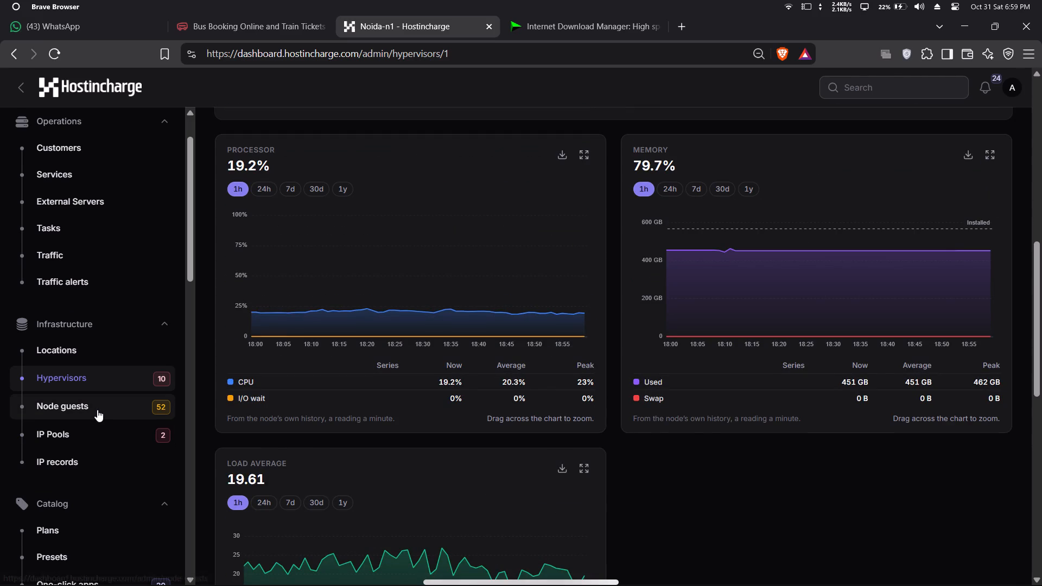
Open the IP pools list and examine how full each pool is and its free addresses.
{"action": "left_click", "coordinate": [97, 410]}
{"action": "left_click", "coordinate": [95, 432]}
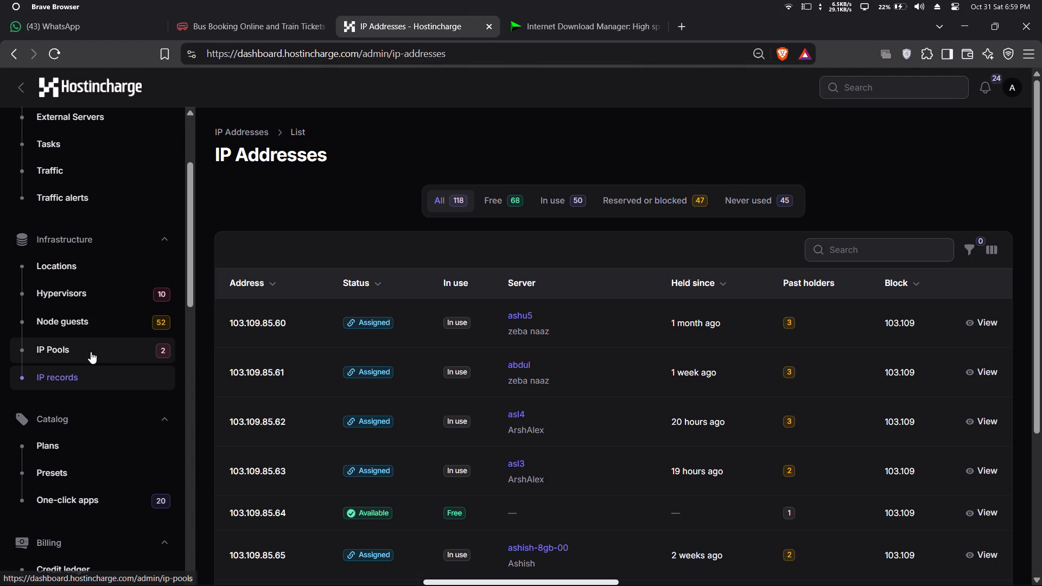
{"action": "left_click", "coordinate": [91, 352]}
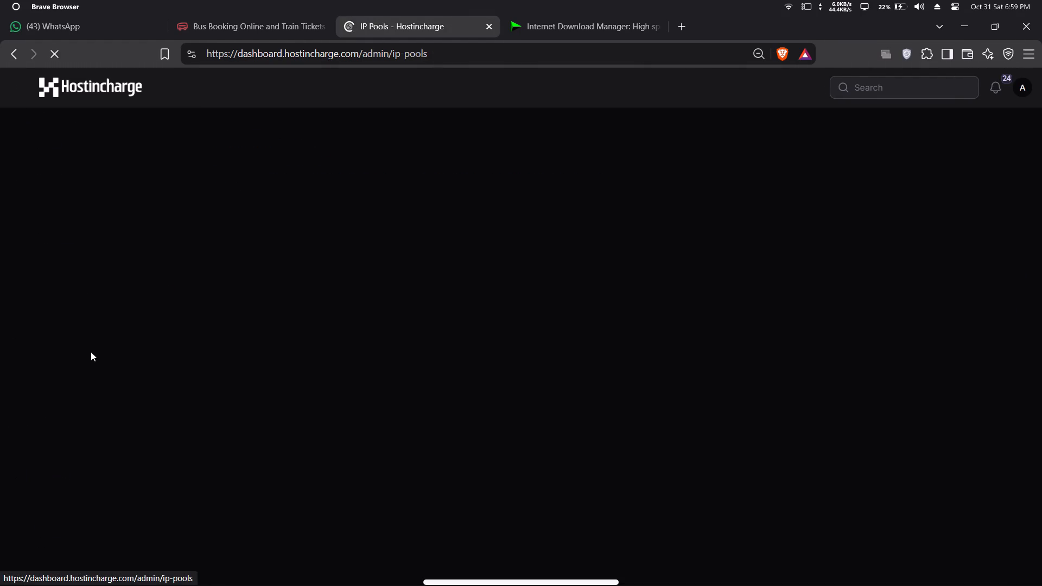
{"action": "scroll", "coordinate": [303, 376], "scroll_direction": "down", "scroll_amount": 1}
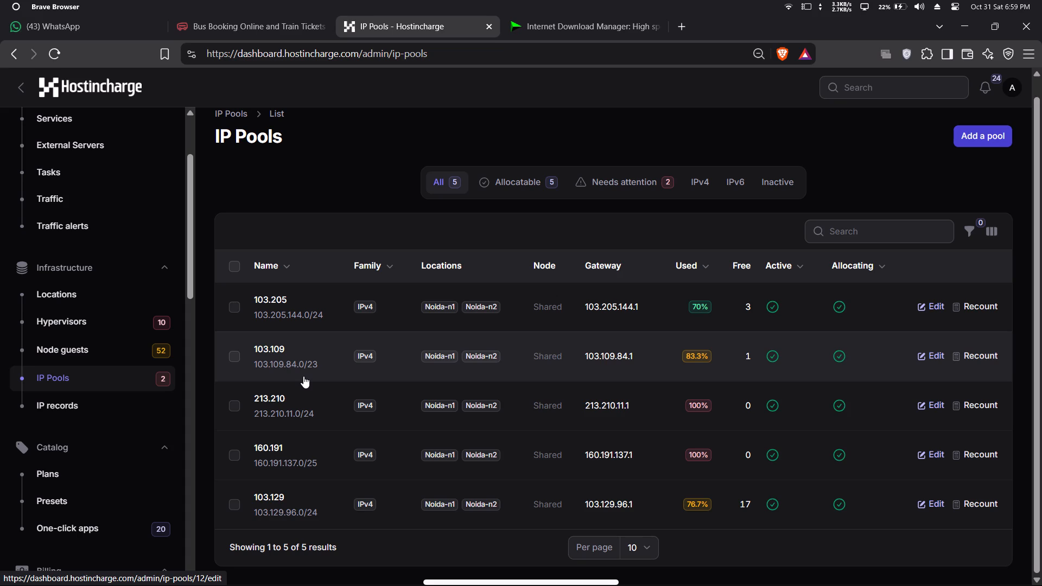
{"action": "scroll", "coordinate": [117, 251], "scroll_direction": "up", "scroll_amount": 7}
{"action": "scroll", "coordinate": [148, 456], "scroll_direction": "down", "scroll_amount": 1}
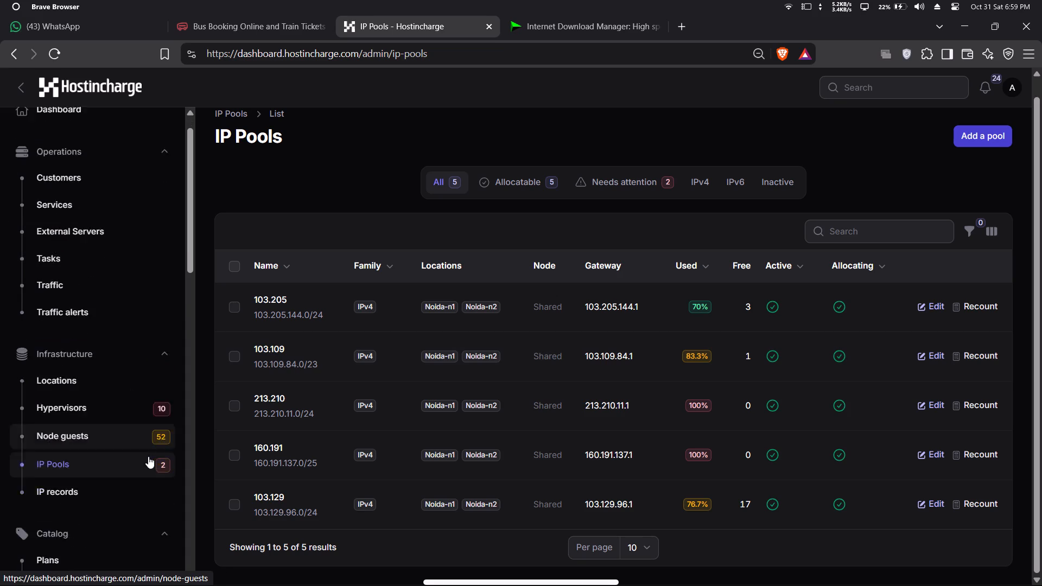
Look over the billing records in the credit ledger and the wallet top-ups list.
{"action": "scroll", "coordinate": [148, 456], "scroll_direction": "down", "scroll_amount": 2}
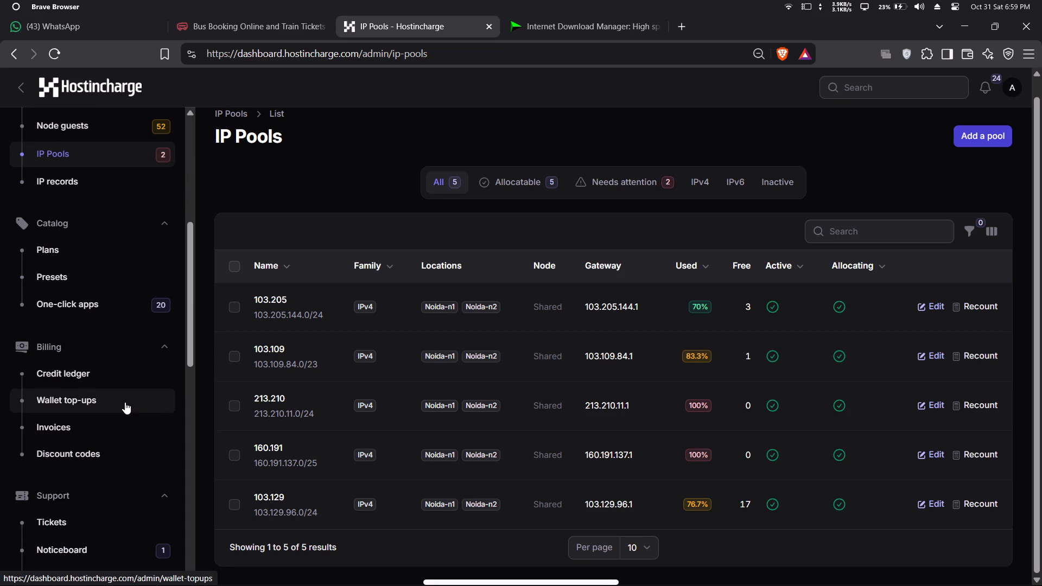
{"action": "left_click", "coordinate": [121, 378]}
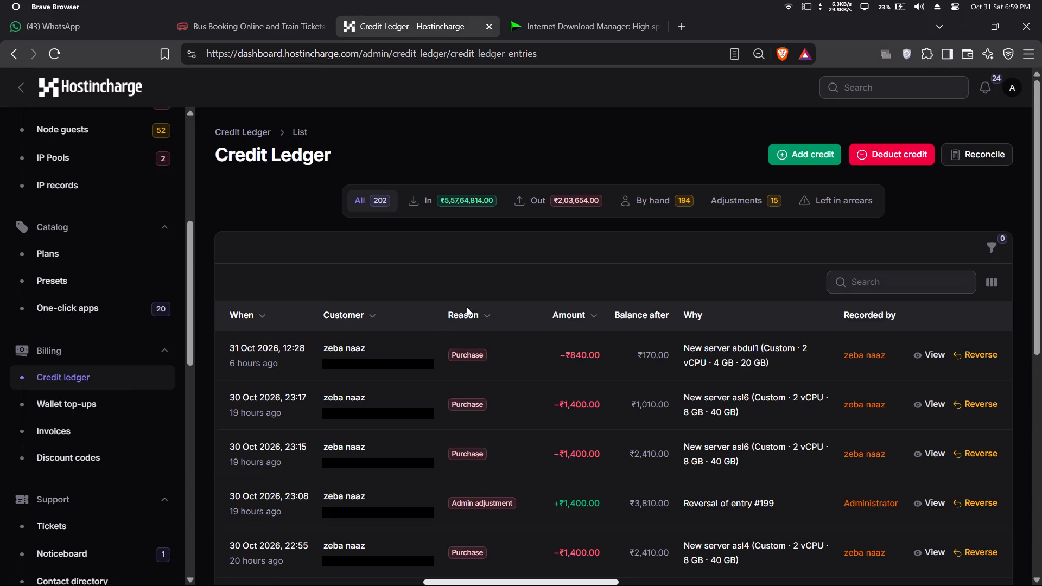
{"action": "left_click", "coordinate": [68, 404]}
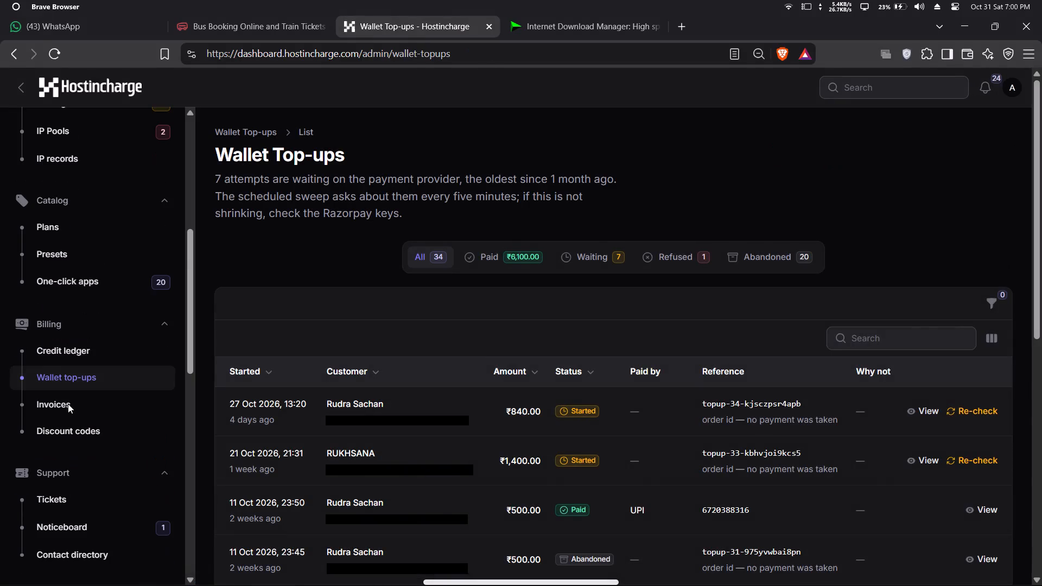
In the credit ledger, deduct ₹170 from customer Zeba's wallet as a withdrawal, giving "adjusted" as the explanation.
{"action": "left_click", "coordinate": [98, 358]}
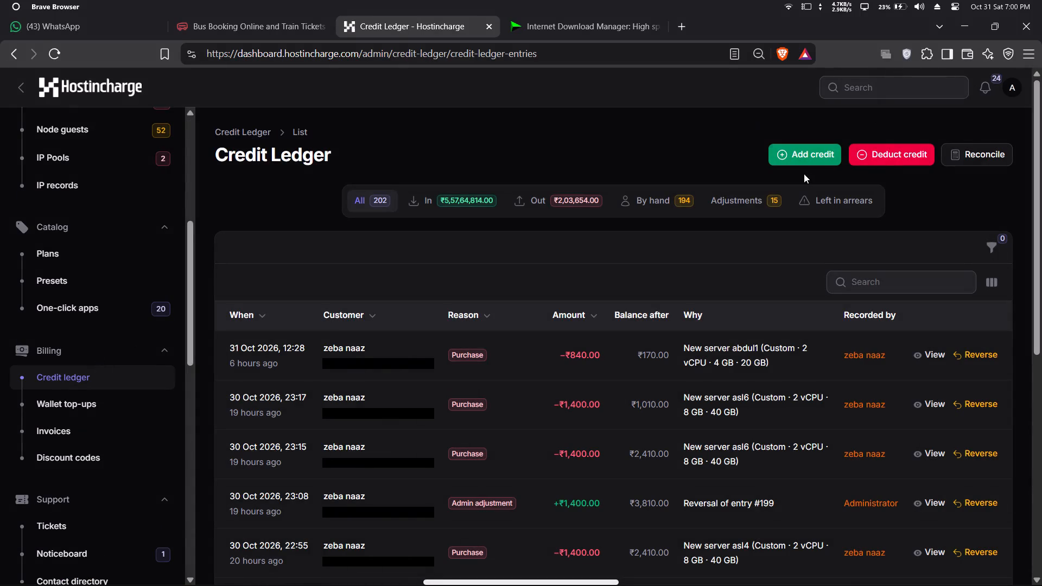
{"action": "left_click", "coordinate": [881, 161]}
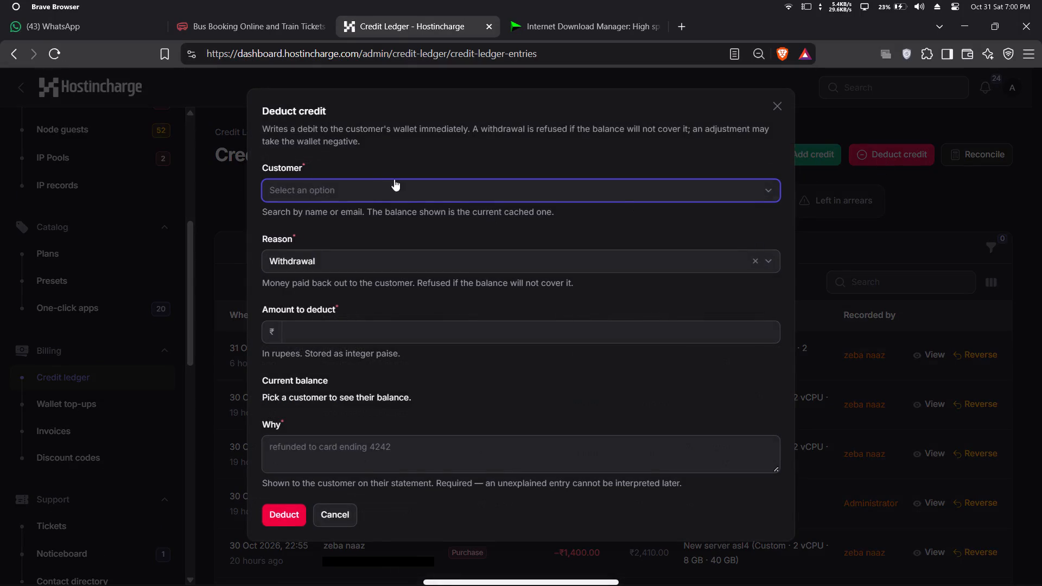
{"action": "left_click_drag", "start_coordinate": [374, 176], "coordinate": [364, 188]}
{"action": "left_click", "coordinate": [364, 188]}
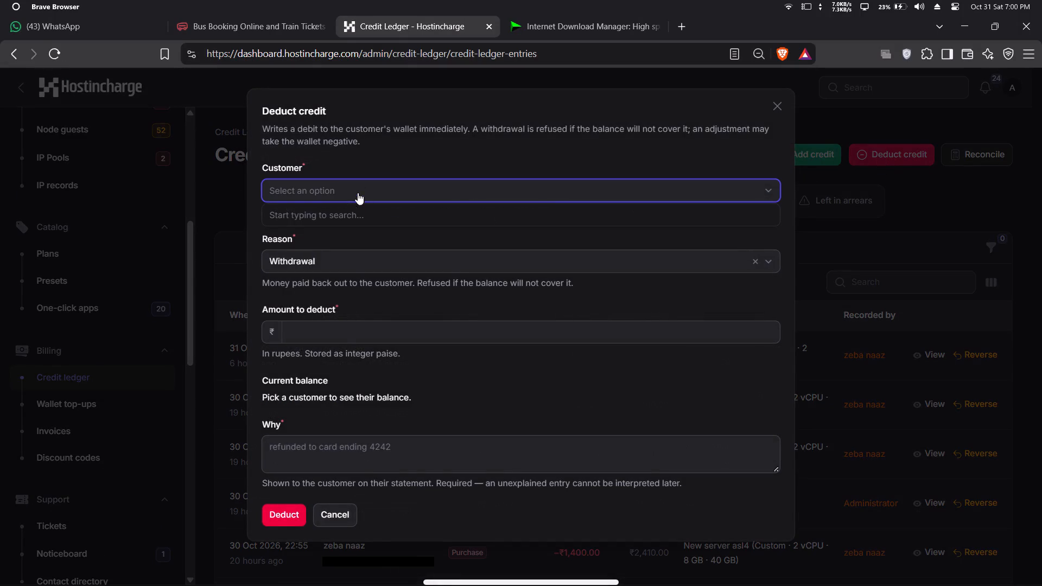
{"action": "type", "text": "ZEBA"}
{"action": "left_click", "coordinate": [332, 237]}
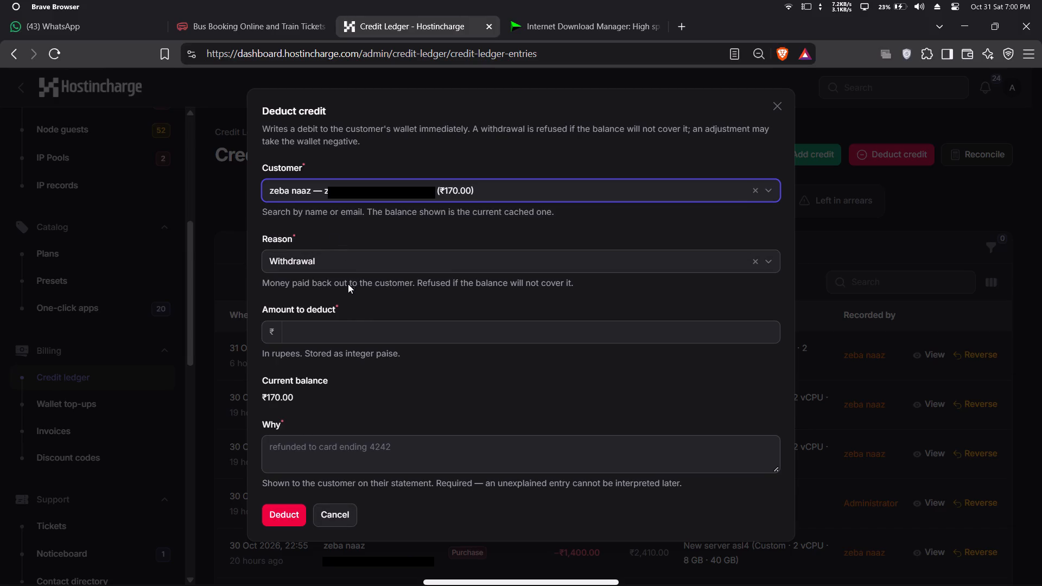
{"action": "left_click", "coordinate": [351, 304]}
{"action": "scroll", "coordinate": [351, 304], "scroll_direction": "down", "scroll_amount": 1}
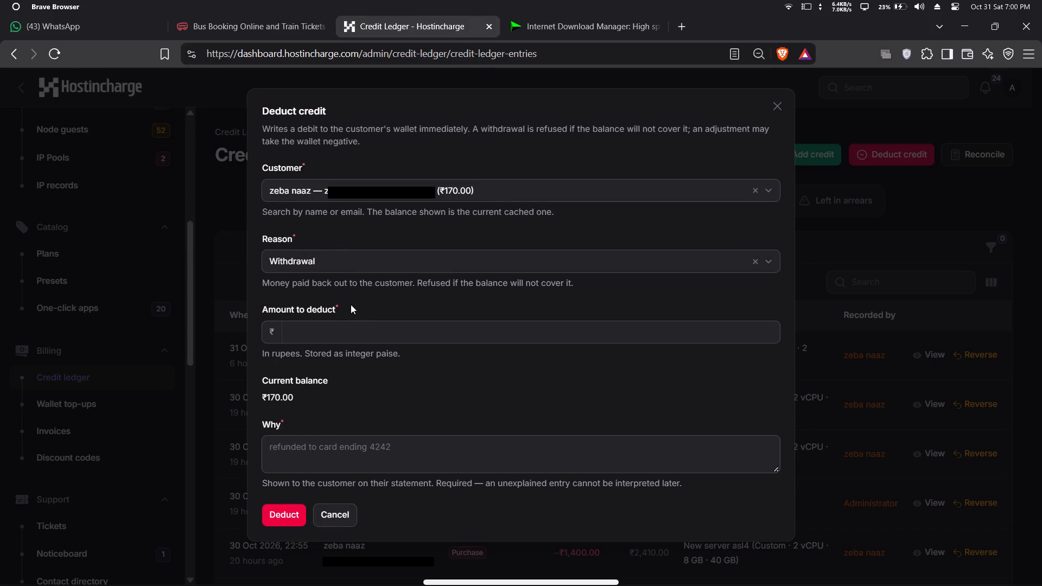
{"action": "left_click", "coordinate": [337, 326]}
{"action": "key", "text": "1"}
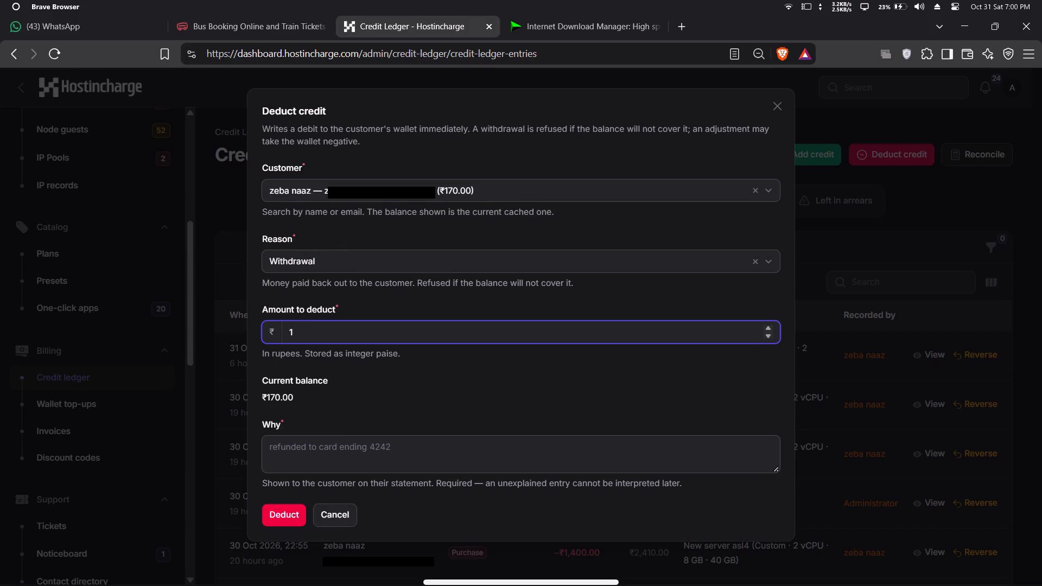
{"action": "type", "text": "70"}
{"action": "left_click", "coordinate": [388, 390]}
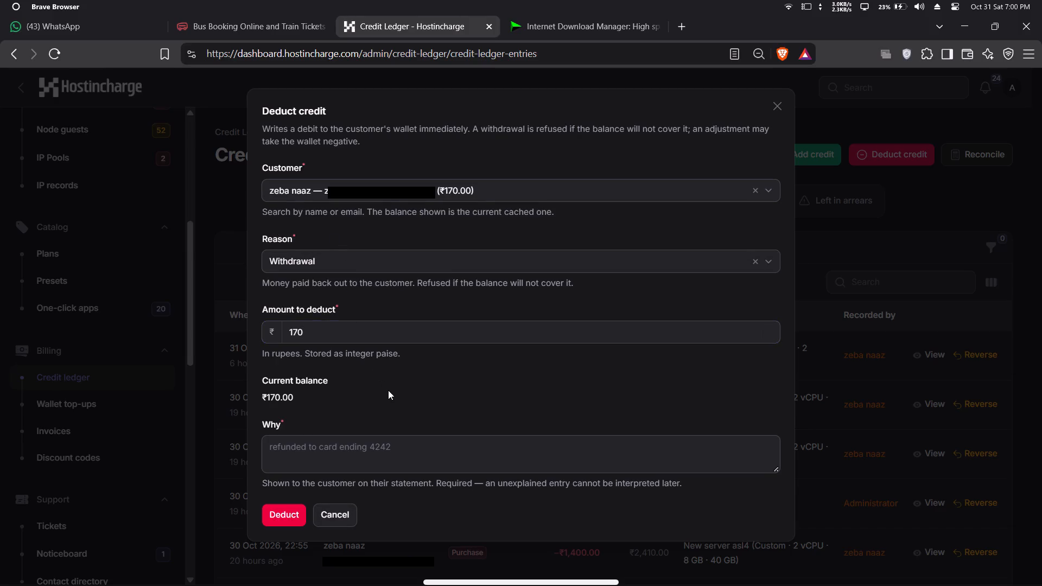
{"action": "left_click", "coordinate": [327, 444]}
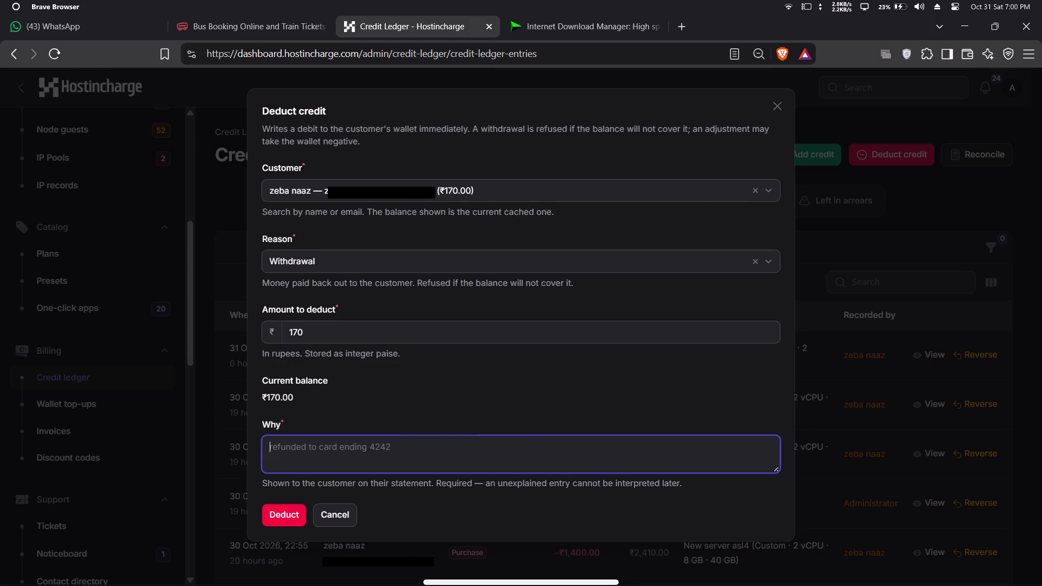
{"action": "type", "text": "adjusted"}
{"action": "left_click", "coordinate": [274, 513]}
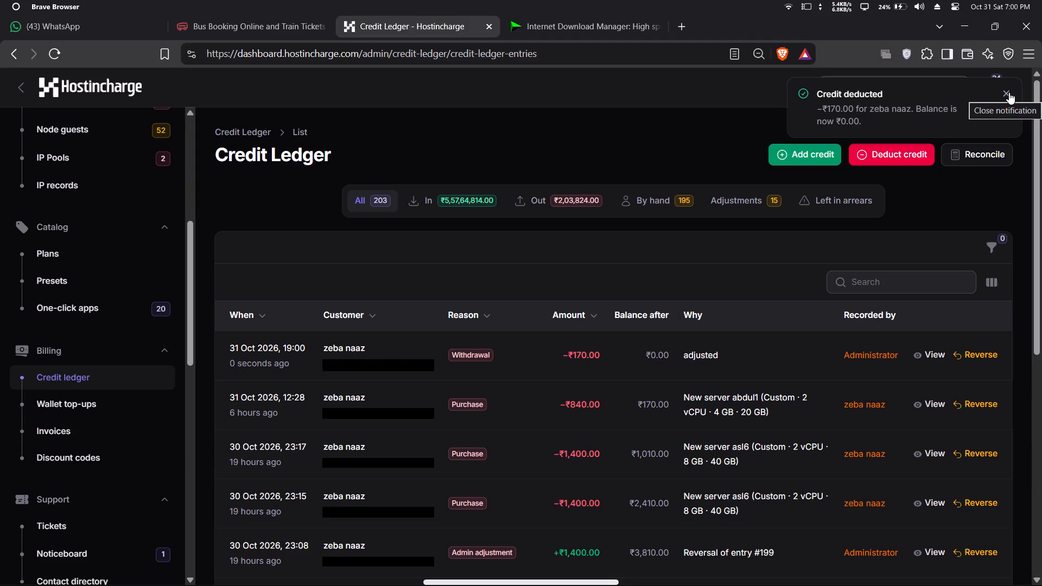
Open the services list and sort it by due date in ascending order.
{"action": "scroll", "coordinate": [3, 245], "scroll_direction": "up", "scroll_amount": 9}
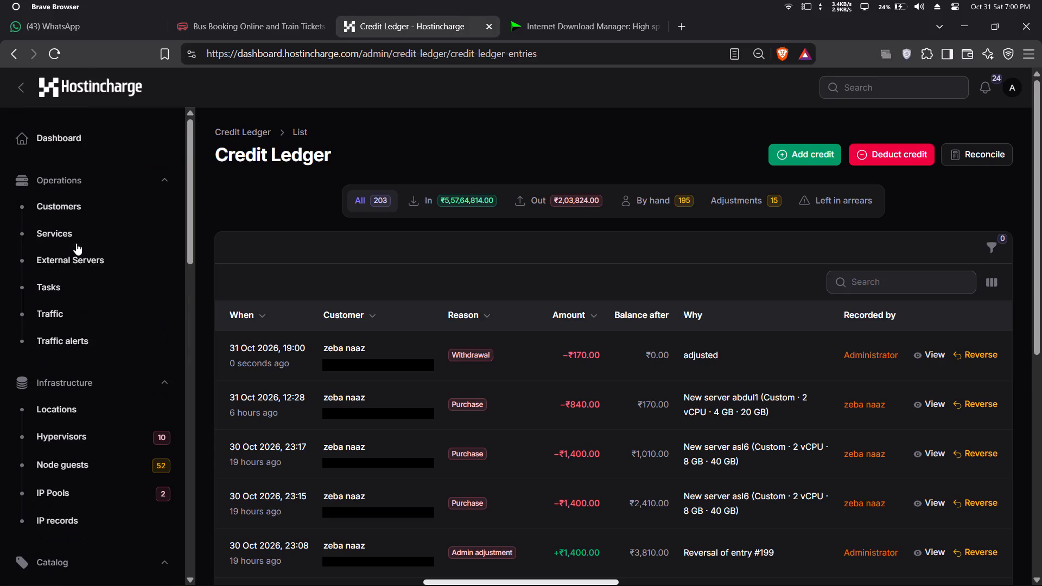
{"action": "left_click", "coordinate": [76, 243]}
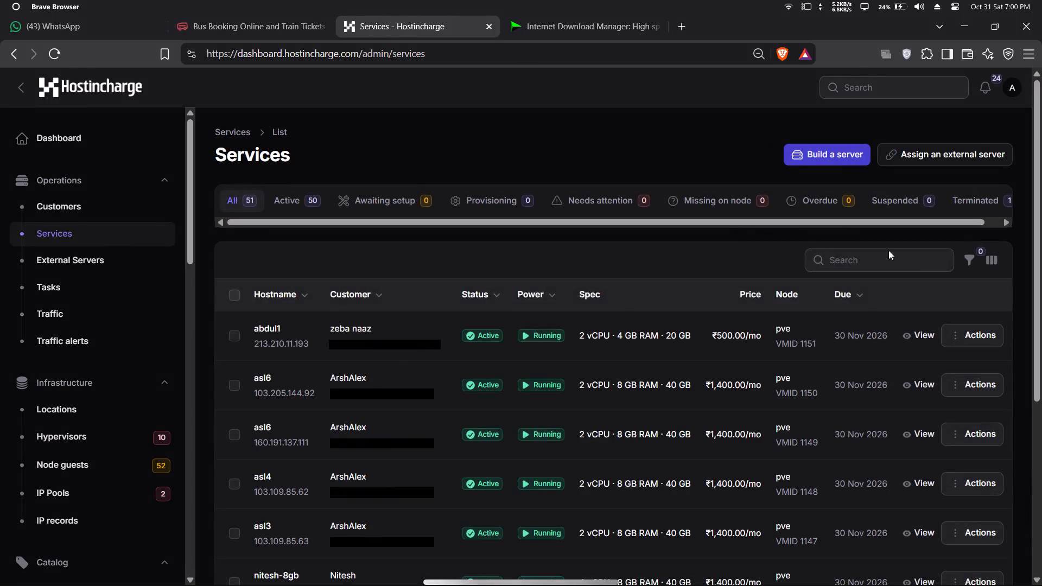
{"action": "left_click", "coordinate": [854, 296]}
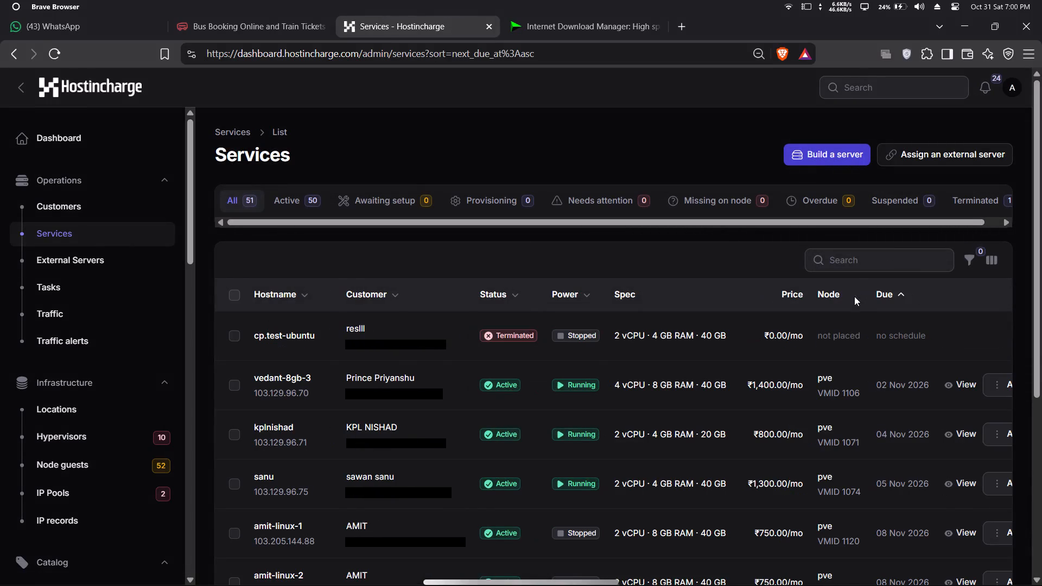
Delete the terminated cp.test-ubuntu service from the list and confirm the deletion.
{"action": "scroll", "coordinate": [854, 338], "scroll_direction": "down", "scroll_amount": 2}
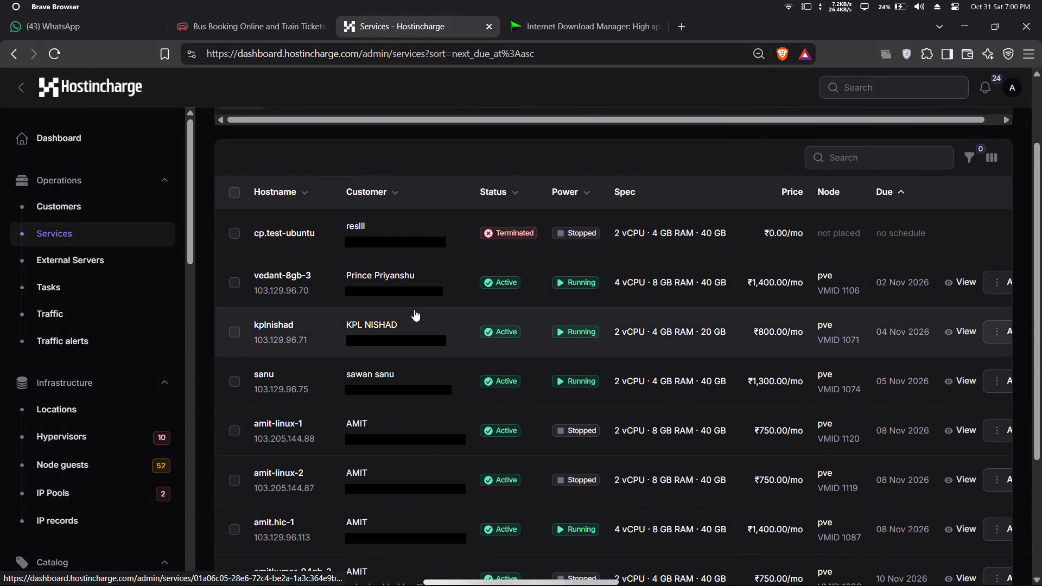
{"action": "left_click", "coordinate": [237, 238]}
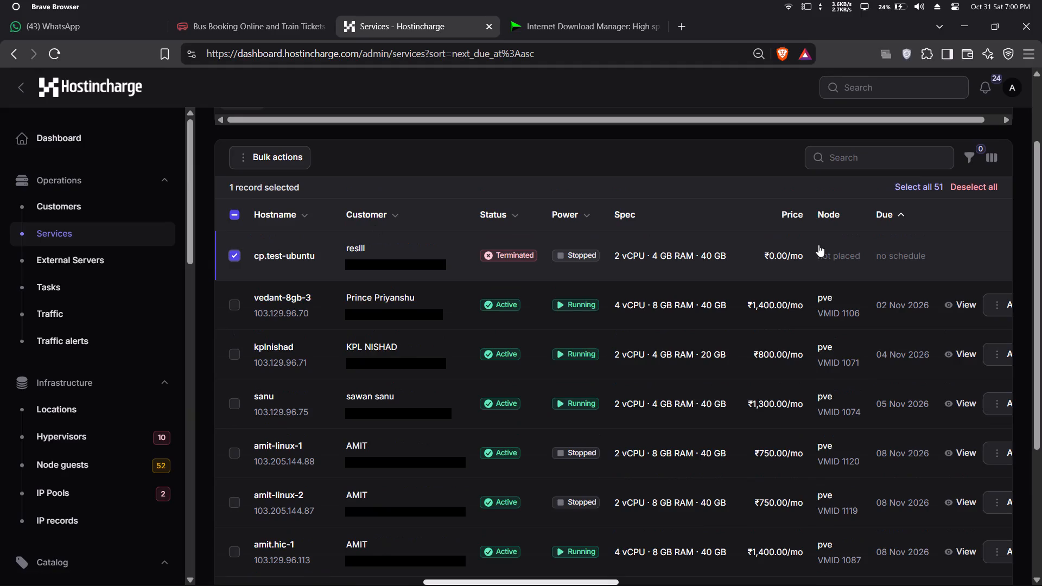
{"action": "left_click", "coordinate": [273, 162]}
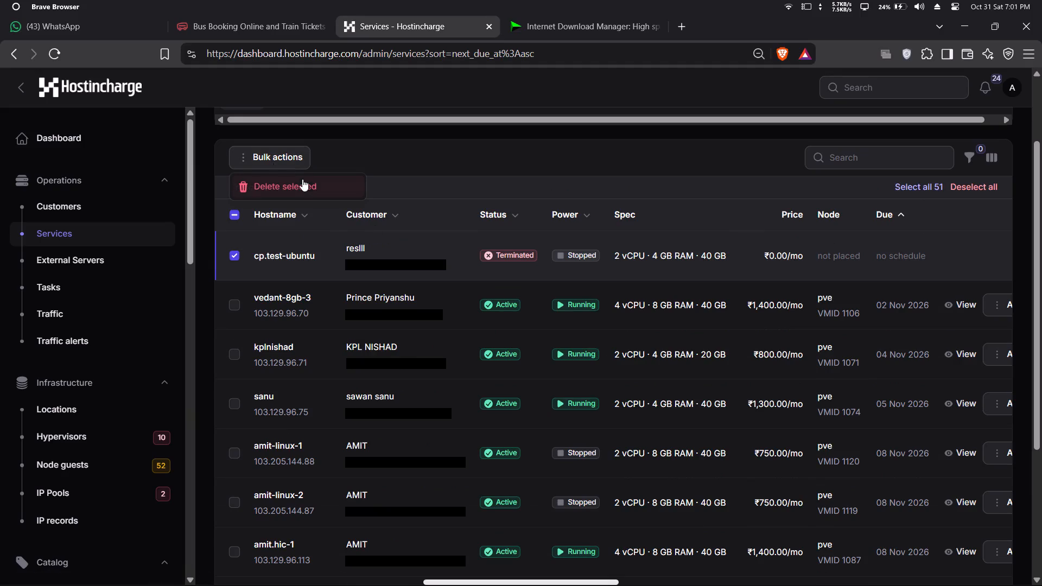
{"action": "left_click", "coordinate": [304, 181]}
{"action": "left_click", "coordinate": [571, 274]}
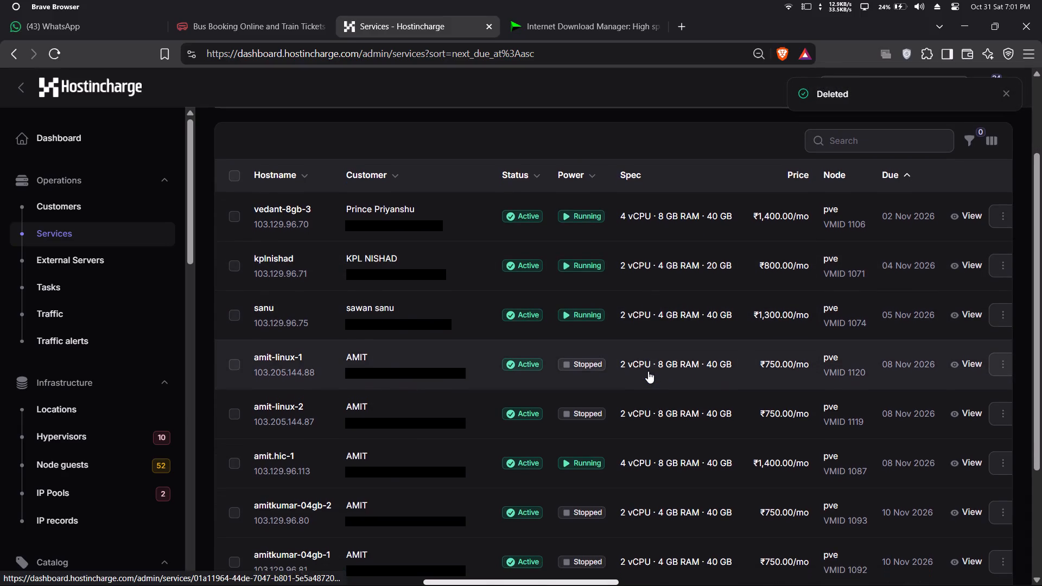
Open the sanu service and examine its IP address, placement, contract details and monthly transfer usage.
{"action": "scroll", "coordinate": [648, 371], "scroll_direction": "up", "scroll_amount": 1}
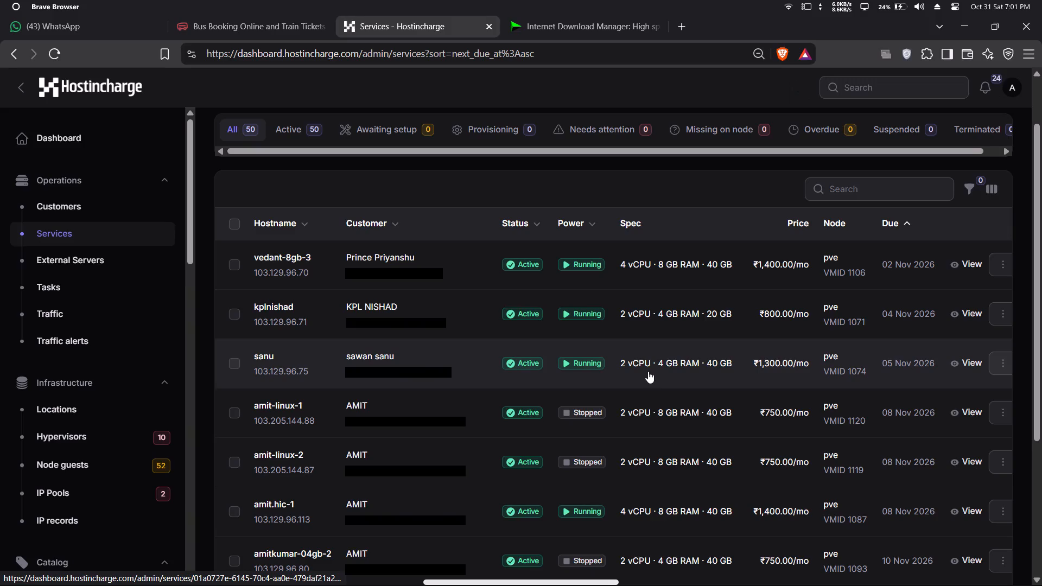
{"action": "left_click_drag", "start_coordinate": [648, 371], "coordinate": [552, 386]}
{"action": "left_click", "coordinate": [476, 369]}
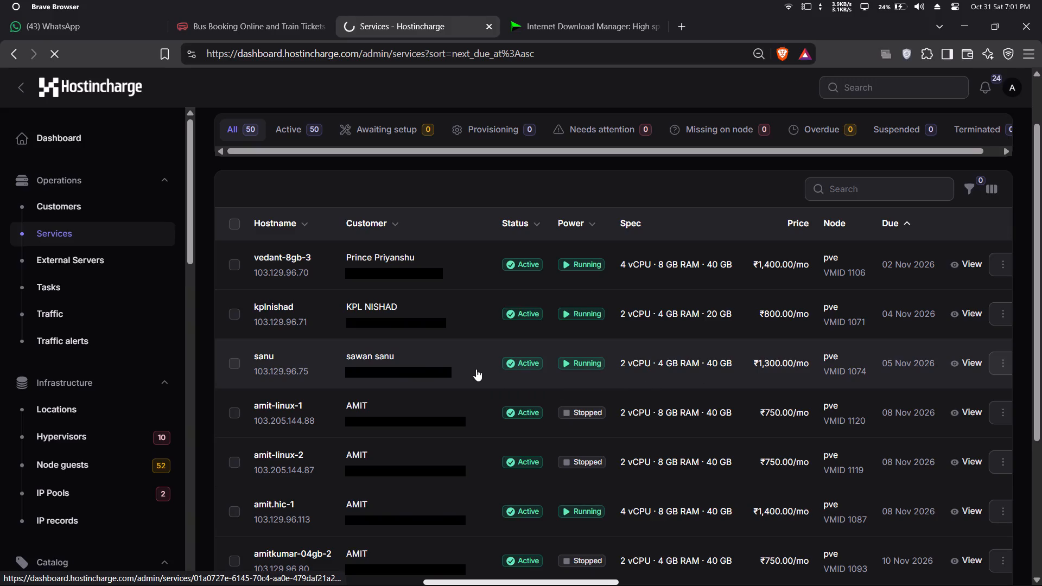
{"action": "scroll", "coordinate": [476, 369], "scroll_direction": "down", "scroll_amount": 1}
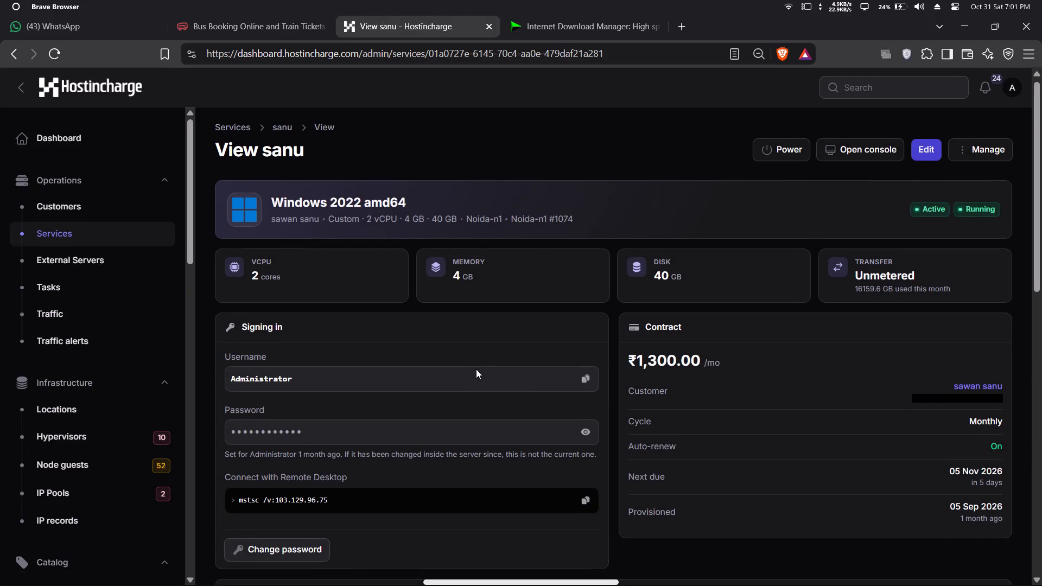
{"action": "scroll", "coordinate": [476, 369], "scroll_direction": "down", "scroll_amount": 2}
{"action": "scroll", "coordinate": [476, 369], "scroll_direction": "up", "scroll_amount": 1}
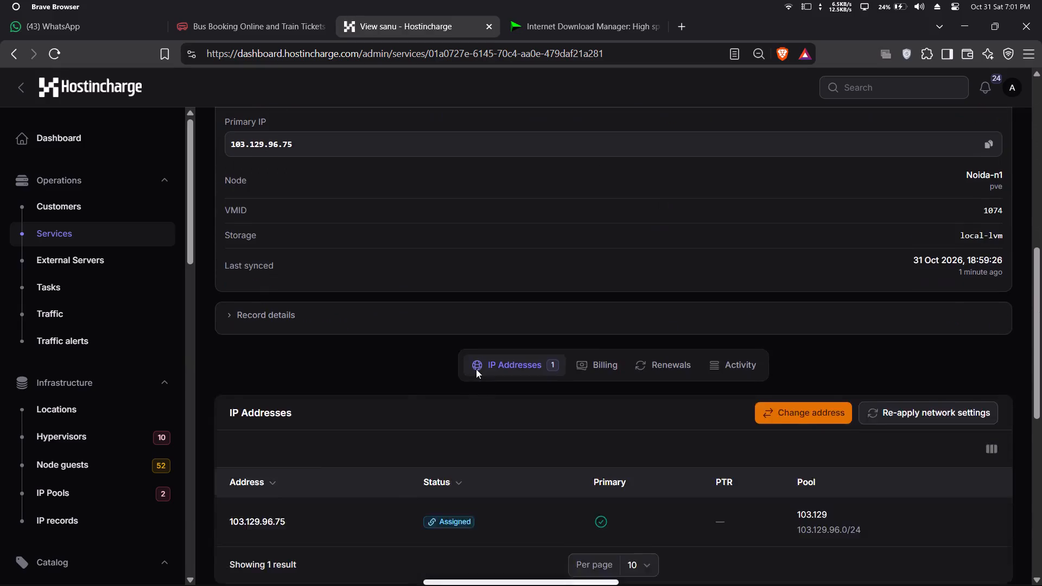
{"action": "scroll", "coordinate": [476, 369], "scroll_direction": "up", "scroll_amount": 1}
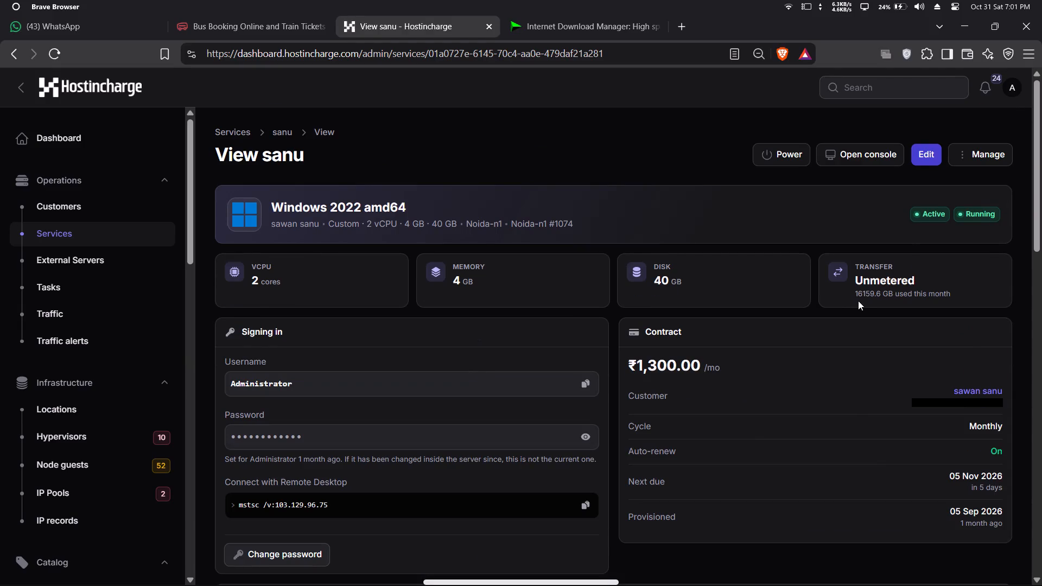
{"action": "left_click_drag", "start_coordinate": [861, 298], "coordinate": [855, 300]}
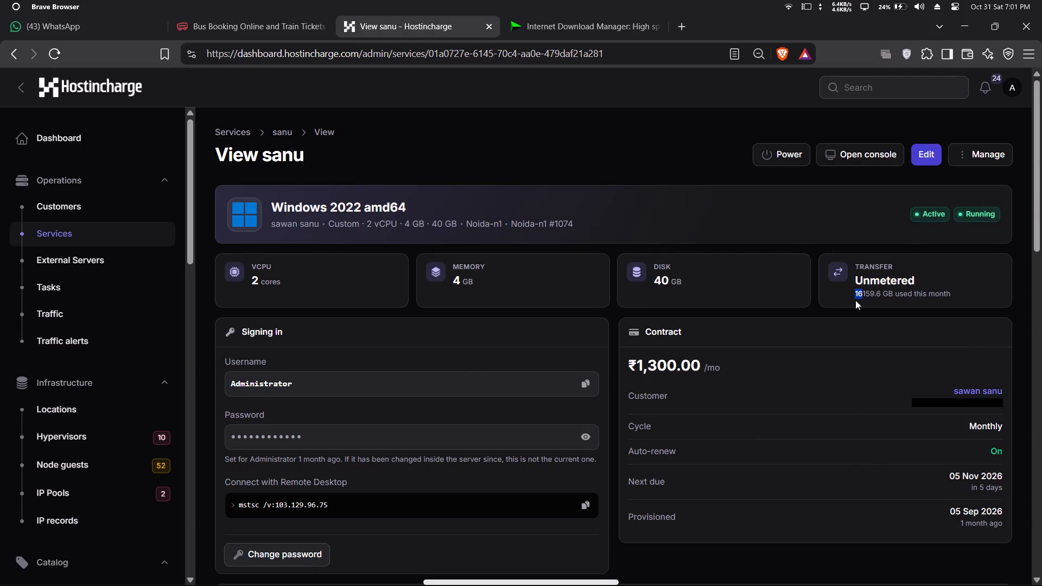
{"action": "left_click_drag", "start_coordinate": [855, 300], "coordinate": [855, 301]}
{"action": "left_click", "coordinate": [849, 301]}
Examine the sanu server's network traffic chart over the 6h, 1h, 24h and 30d ranges.
{"action": "scroll", "coordinate": [849, 301], "scroll_direction": "down", "scroll_amount": 1}
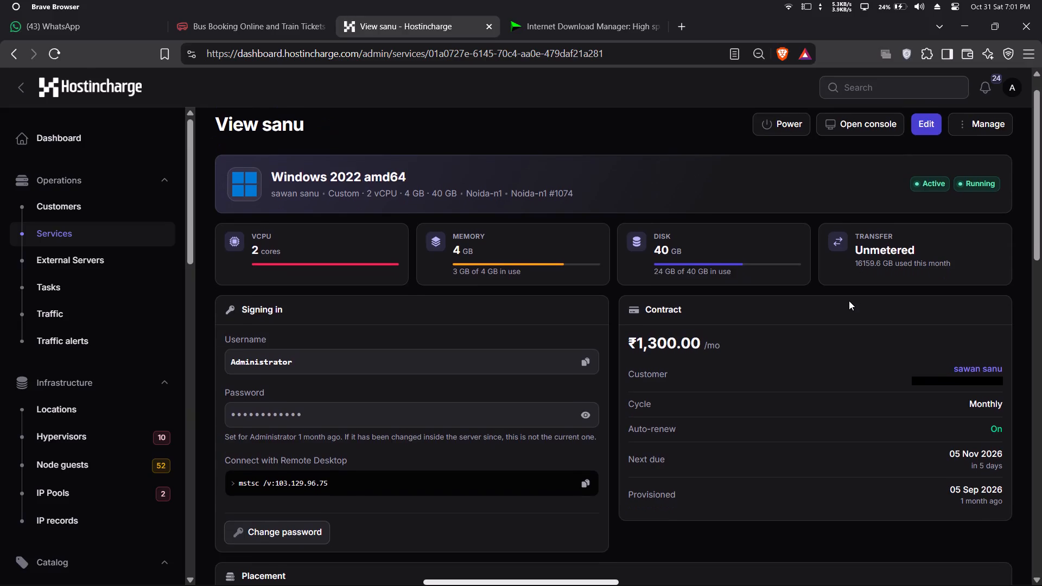
{"action": "scroll", "coordinate": [849, 301], "scroll_direction": "down", "scroll_amount": 9}
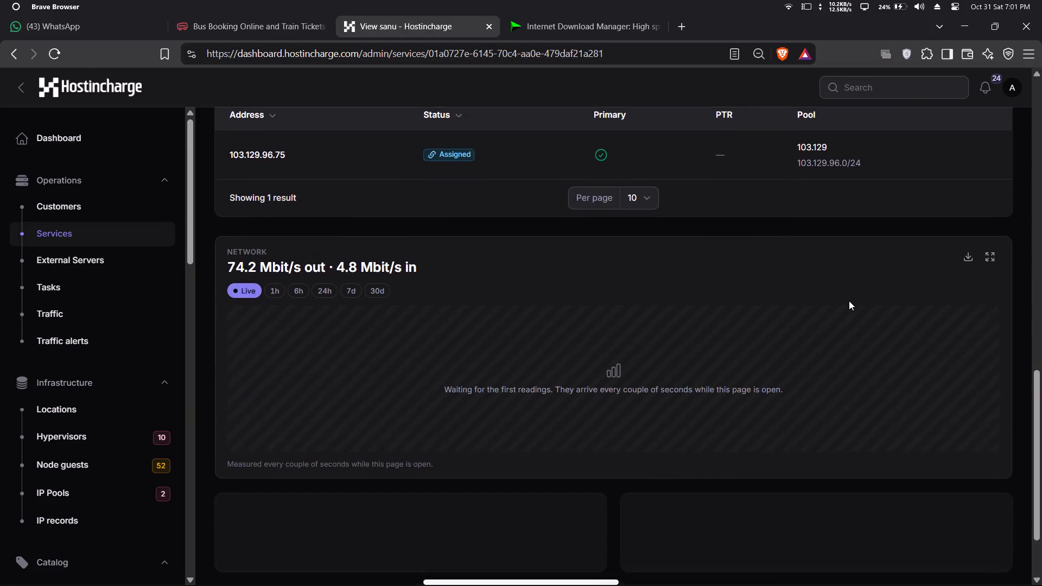
{"action": "scroll", "coordinate": [849, 301], "scroll_direction": "down", "scroll_amount": 1}
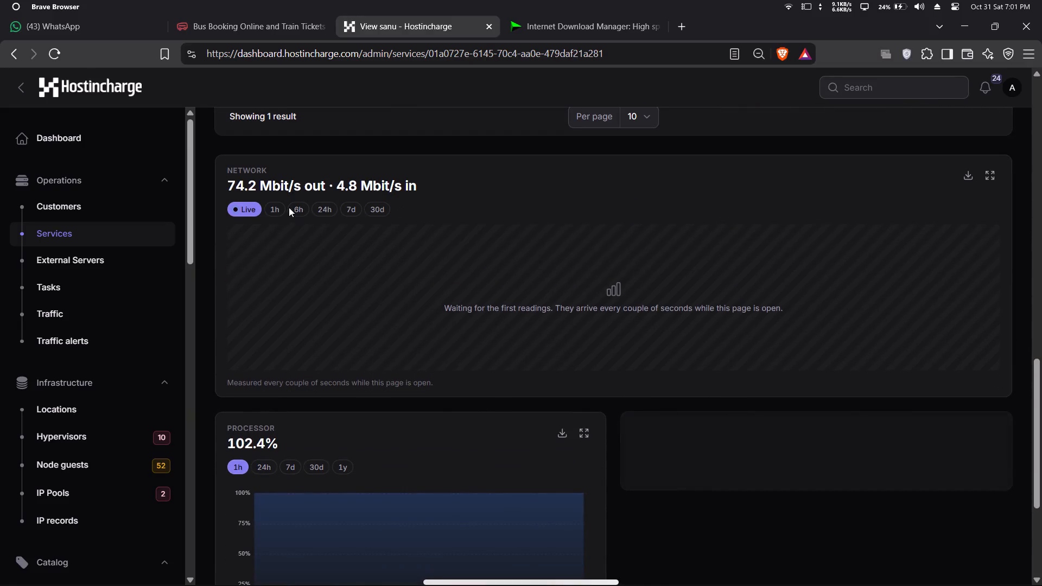
{"action": "left_click", "coordinate": [300, 211]}
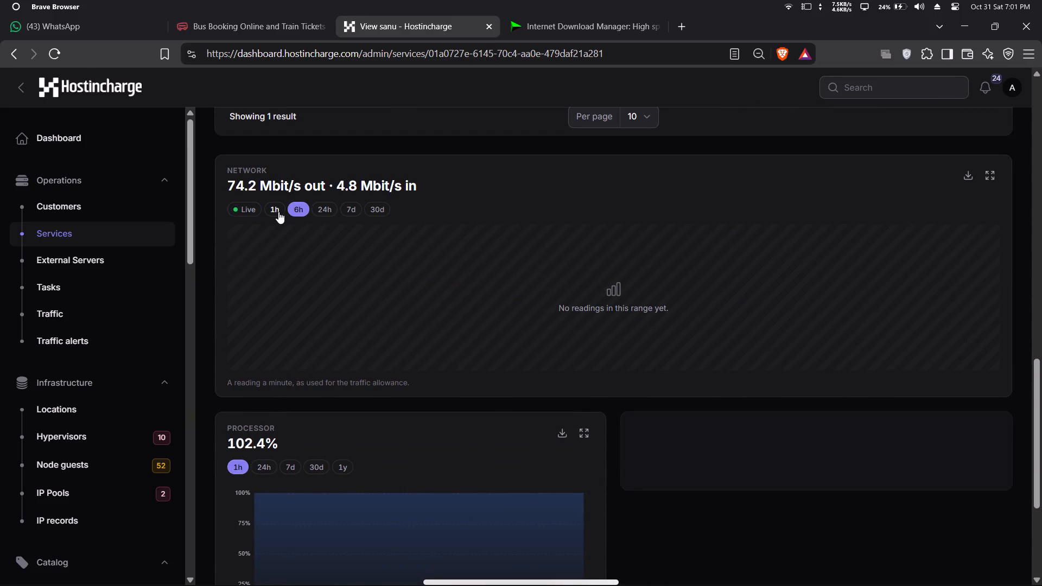
{"action": "left_click", "coordinate": [278, 212]}
{"action": "left_click", "coordinate": [319, 209]}
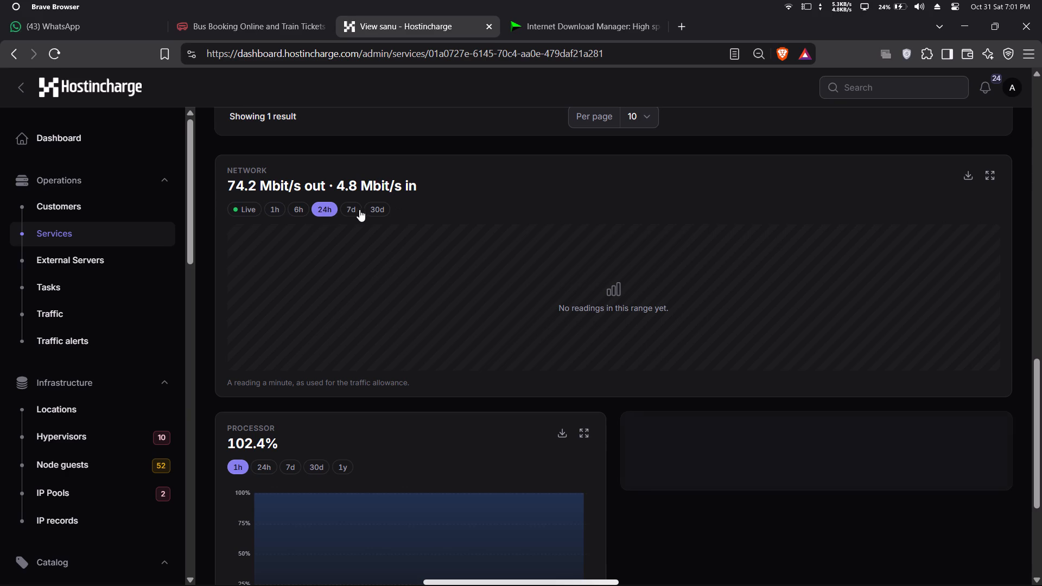
{"action": "left_click", "coordinate": [377, 209]}
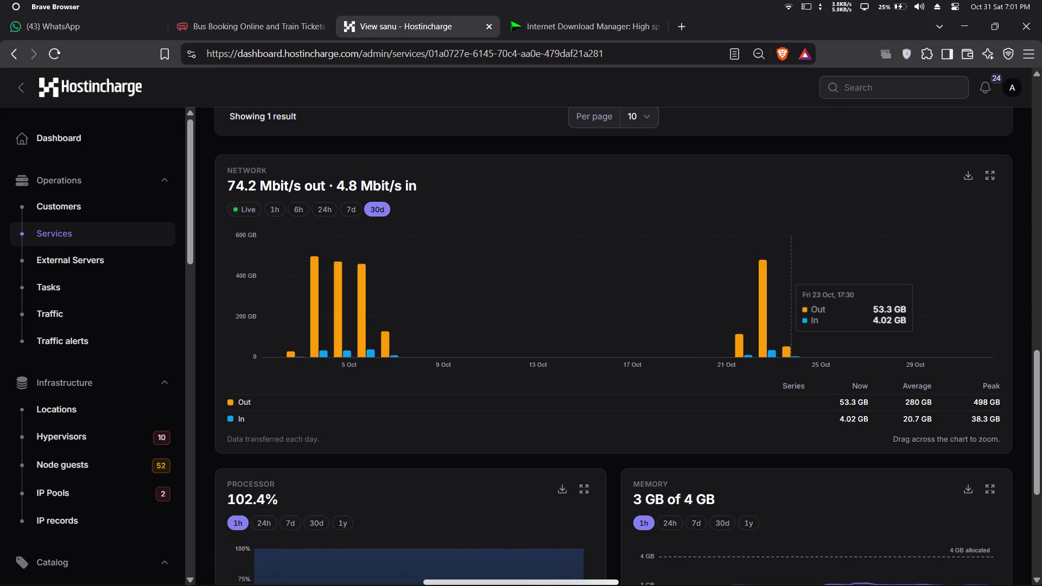
Examine the sanu server's processor, memory, disk I/O and storage charts.
{"action": "scroll", "coordinate": [719, 397], "scroll_direction": "down", "scroll_amount": 6}
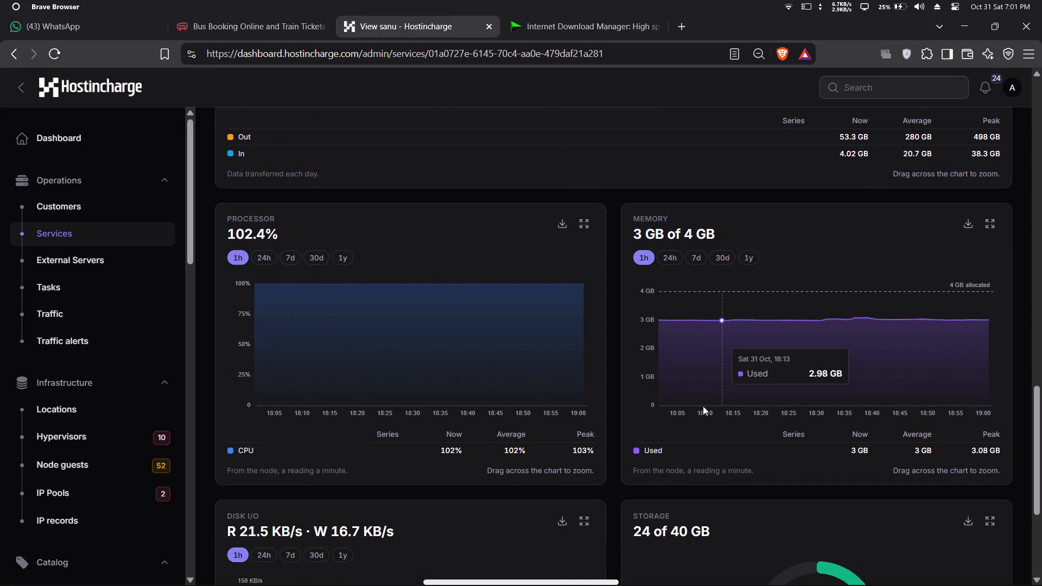
{"action": "scroll", "coordinate": [631, 490], "scroll_direction": "down", "scroll_amount": 4}
{"action": "scroll", "coordinate": [631, 490], "scroll_direction": "up", "scroll_amount": 1}
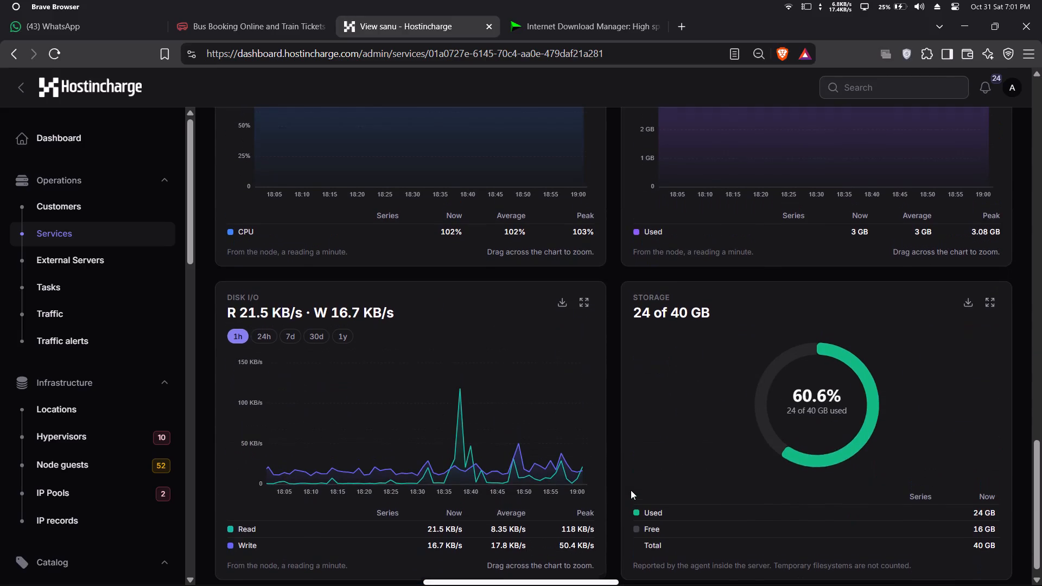
Return to the sanu service's overview and re-check its transfer usage for the month.
{"action": "scroll", "coordinate": [631, 490], "scroll_direction": "up", "scroll_amount": 12}
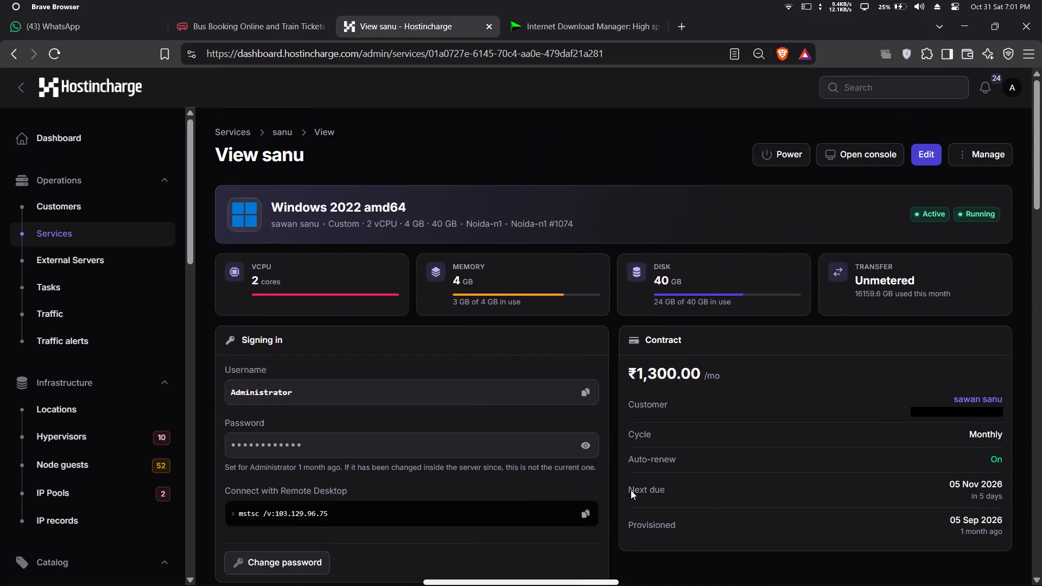
{"action": "left_click_drag", "start_coordinate": [846, 291], "coordinate": [866, 298]}
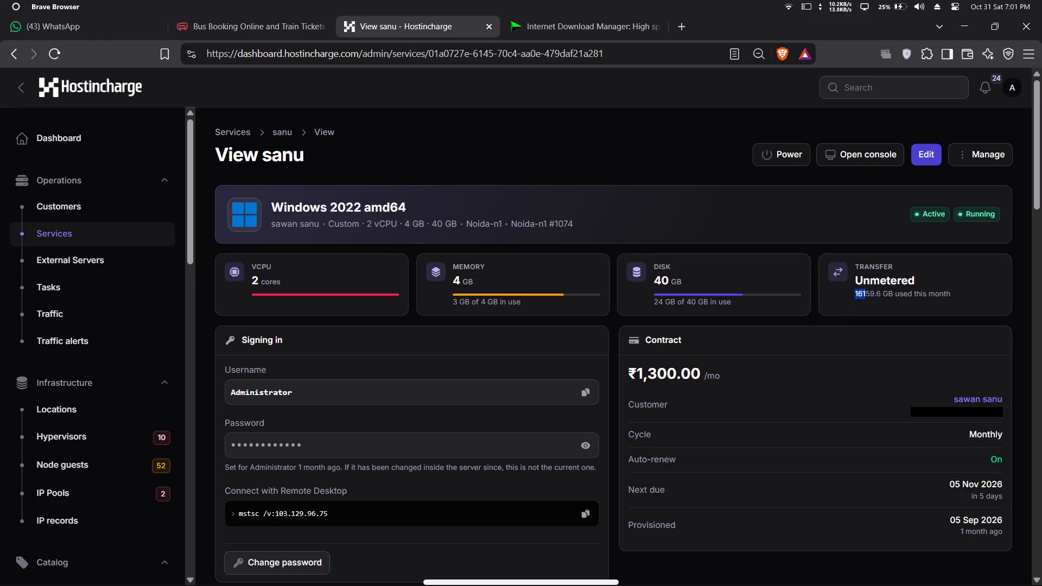
{"action": "left_click_drag", "start_coordinate": [866, 298], "coordinate": [890, 300]}
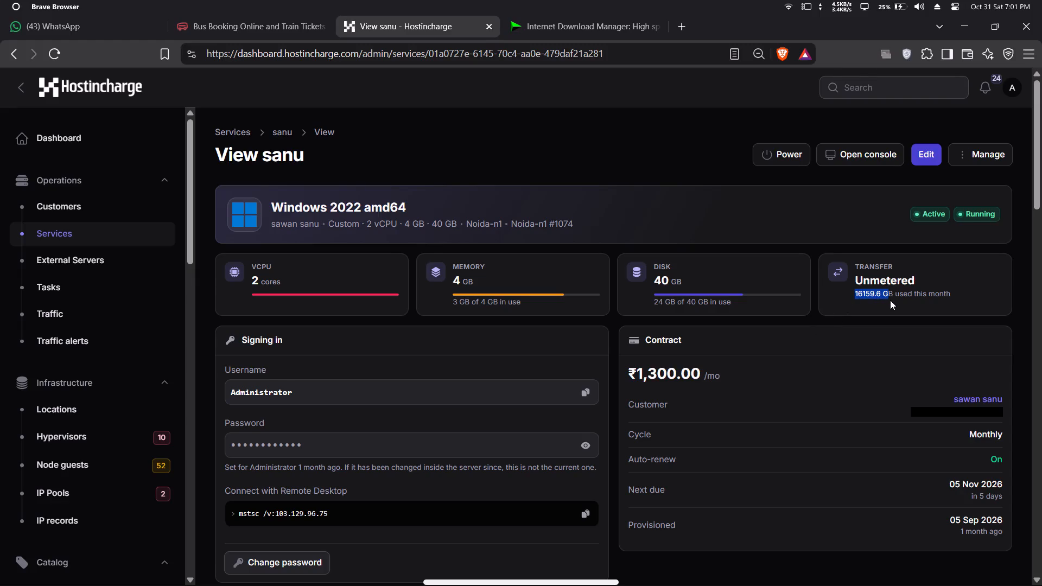
{"action": "left_click_drag", "start_coordinate": [890, 300], "coordinate": [892, 300]}
{"action": "left_click", "coordinate": [892, 300]}
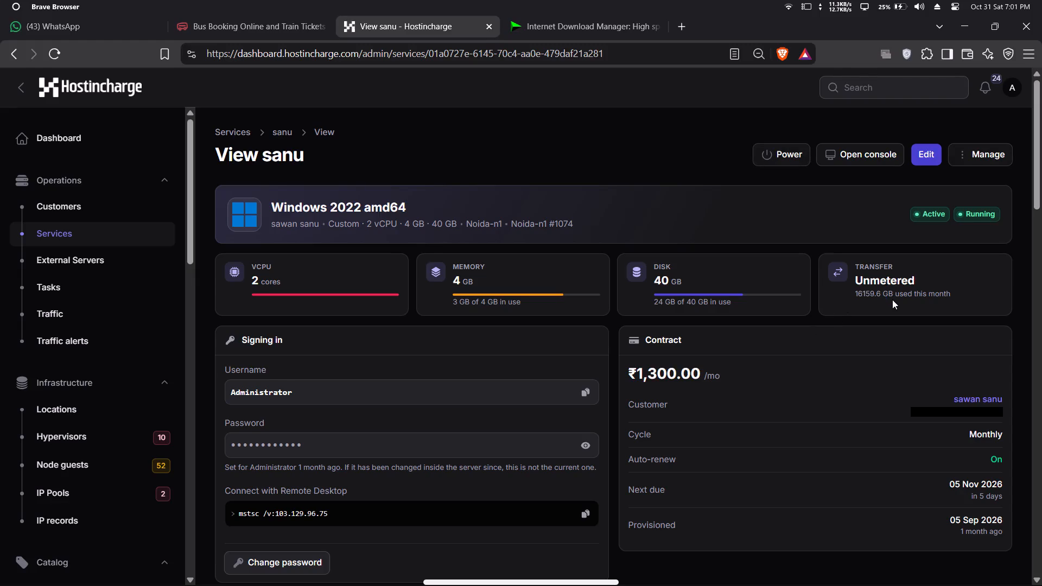
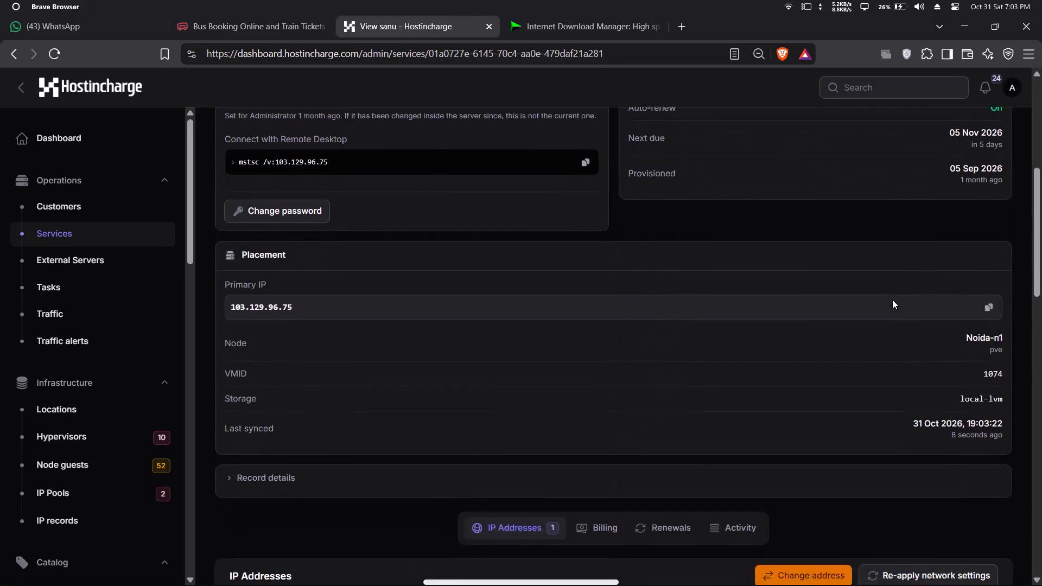
Compare the sanu server's monthly transfer usage with its 30-day network chart, and review its processor, memory, disk I/O and storage charts.
{"action": "scroll", "coordinate": [892, 300], "scroll_direction": "down", "scroll_amount": 8}
{"action": "scroll", "coordinate": [892, 300], "scroll_direction": "up", "scroll_amount": 13}
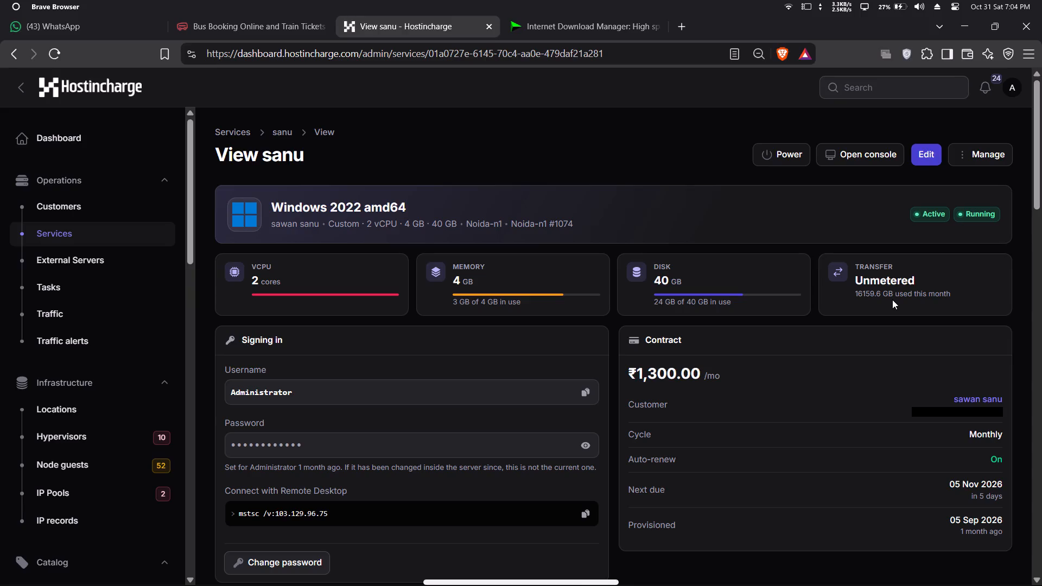
{"action": "scroll", "coordinate": [892, 300], "scroll_direction": "down", "scroll_amount": 6}
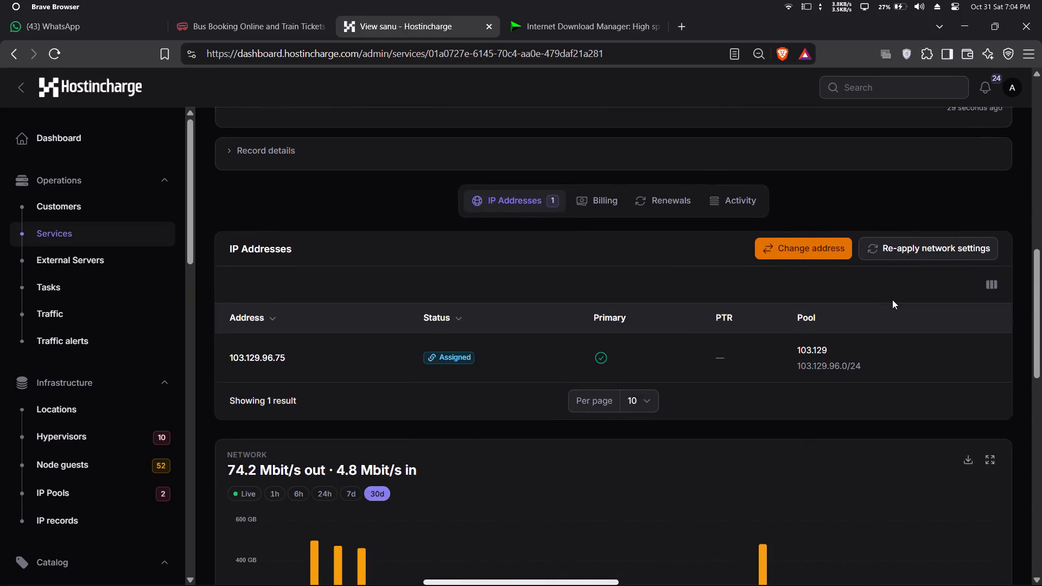
{"action": "scroll", "coordinate": [892, 300], "scroll_direction": "down", "scroll_amount": 7}
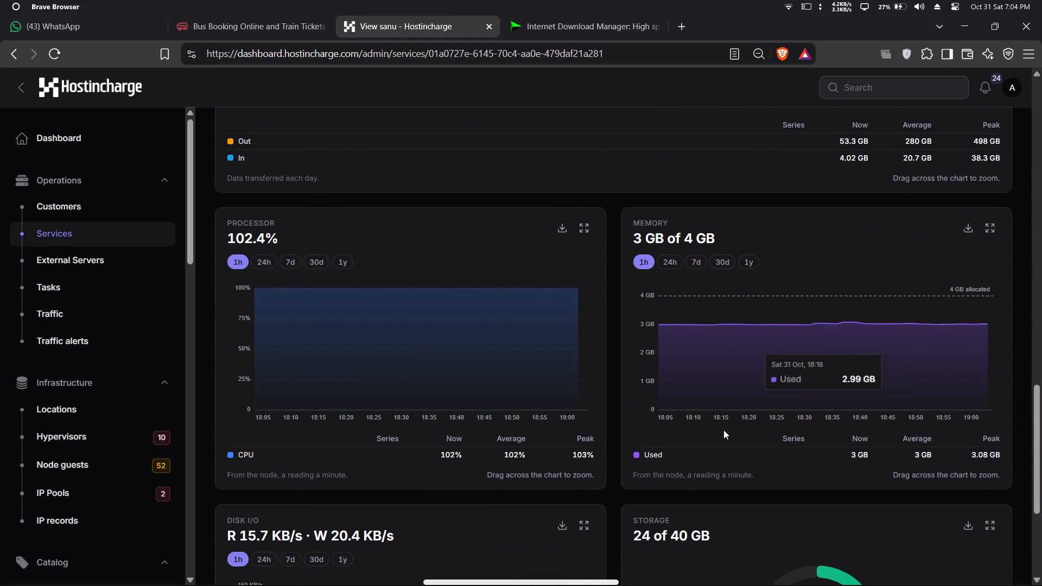
{"action": "scroll", "coordinate": [598, 474], "scroll_direction": "down", "scroll_amount": 6}
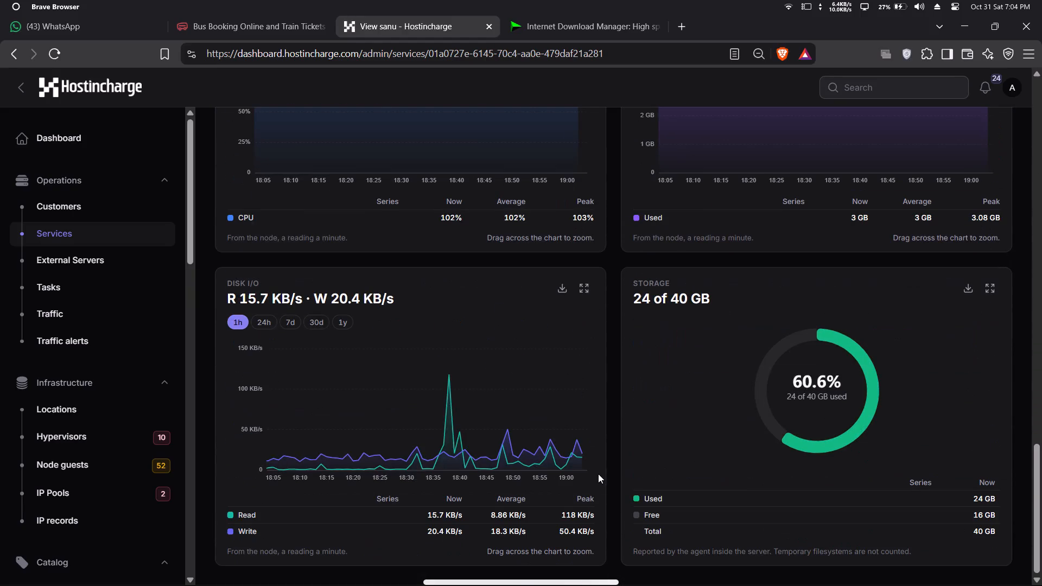
{"action": "scroll", "coordinate": [598, 474], "scroll_direction": "up", "scroll_amount": 7}
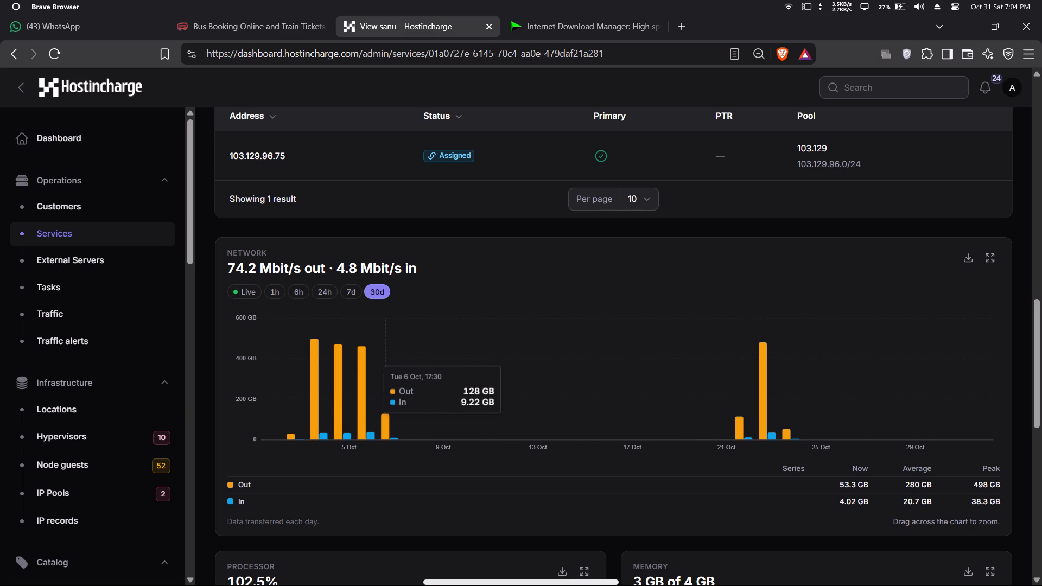
{"action": "scroll", "coordinate": [526, 371], "scroll_direction": "up", "scroll_amount": 3}
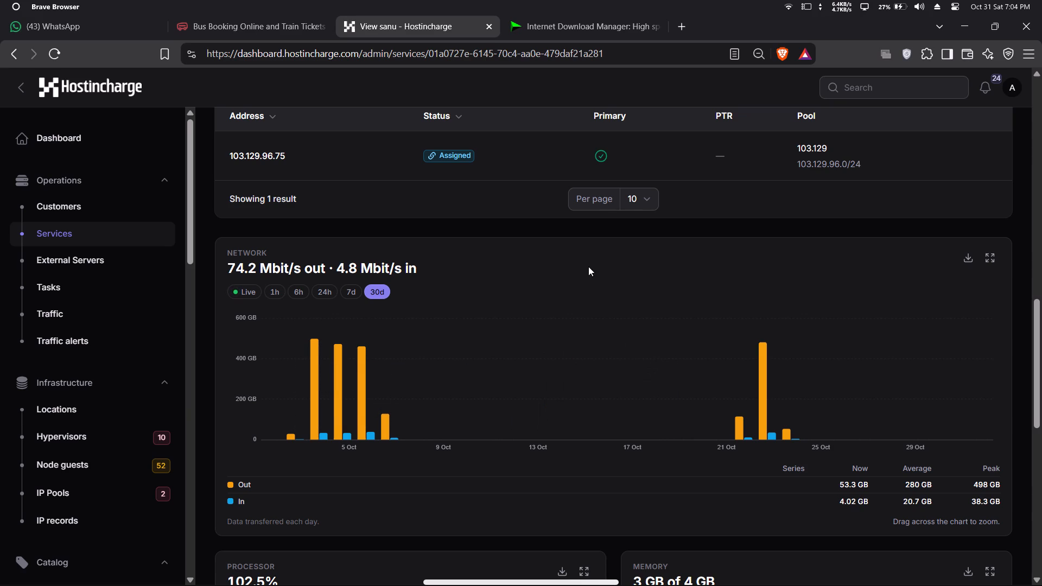
{"action": "scroll", "coordinate": [616, 225], "scroll_direction": "up", "scroll_amount": 1}
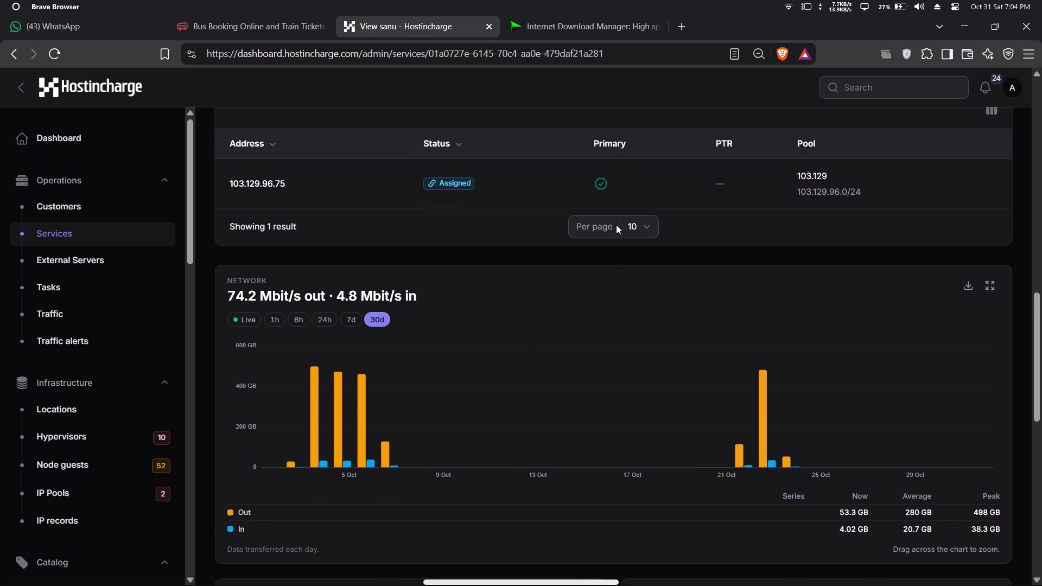
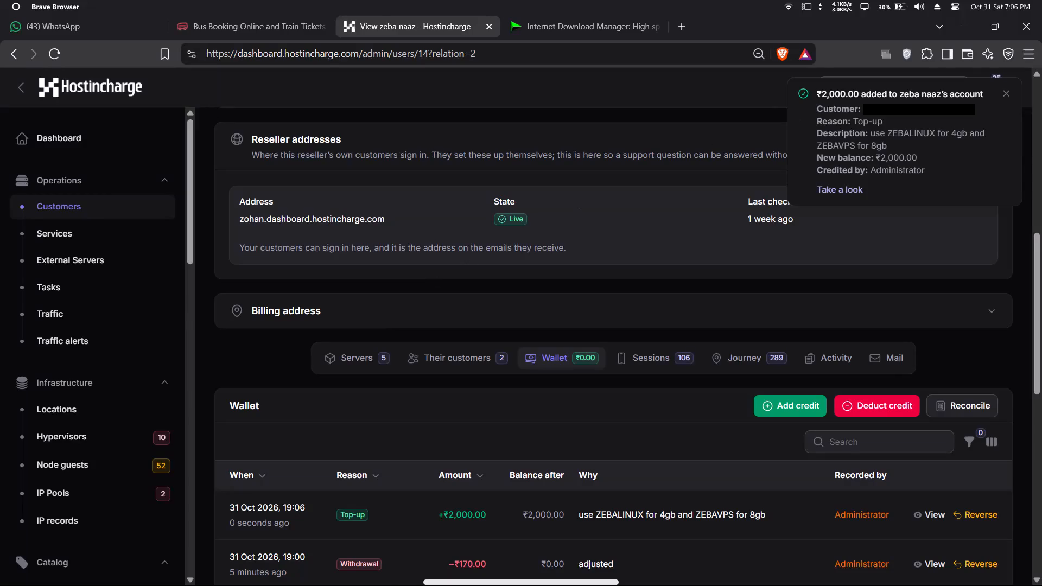
Dismiss the wallet credit notification and review the account and wallet summary at the start of the customer's record.
{"action": "left_click", "coordinate": [1008, 91]}
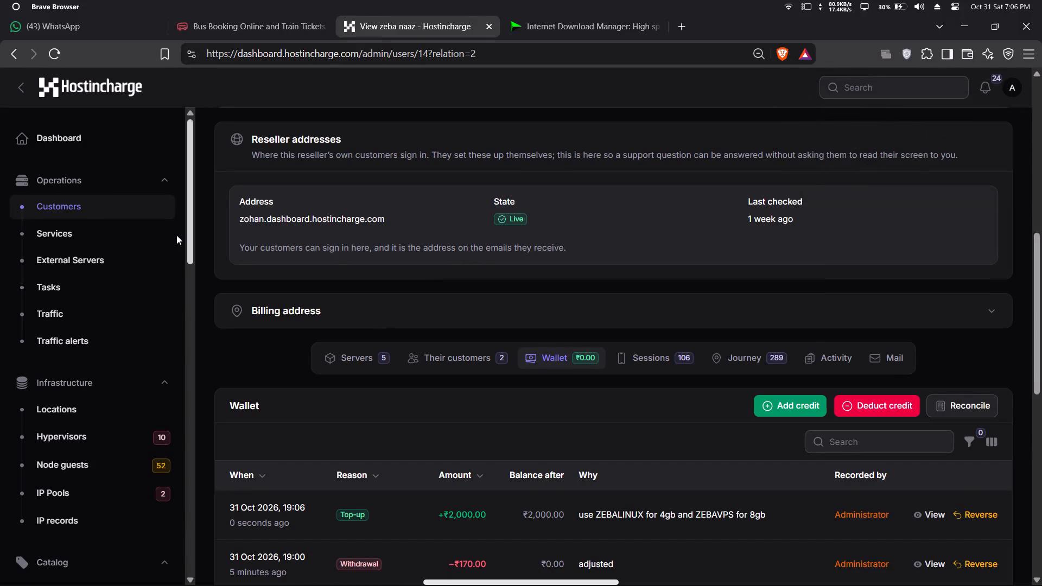
{"action": "scroll", "coordinate": [176, 235], "scroll_direction": "up", "scroll_amount": 8}
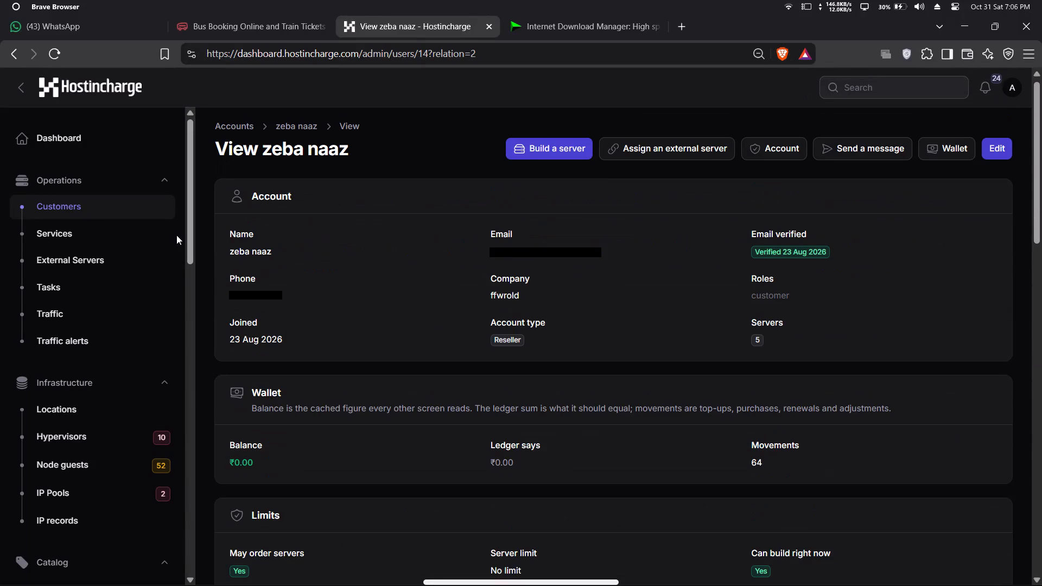
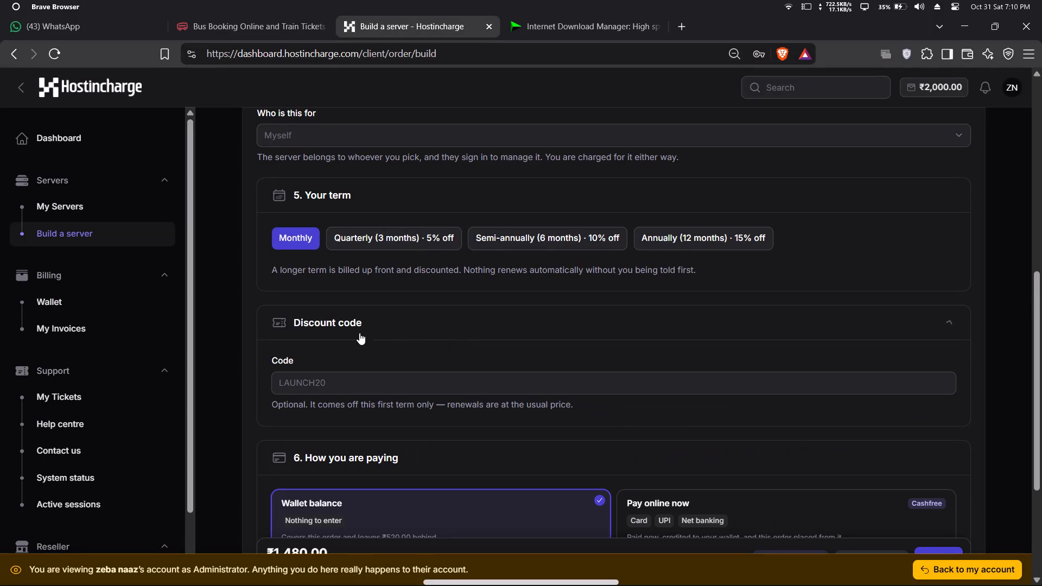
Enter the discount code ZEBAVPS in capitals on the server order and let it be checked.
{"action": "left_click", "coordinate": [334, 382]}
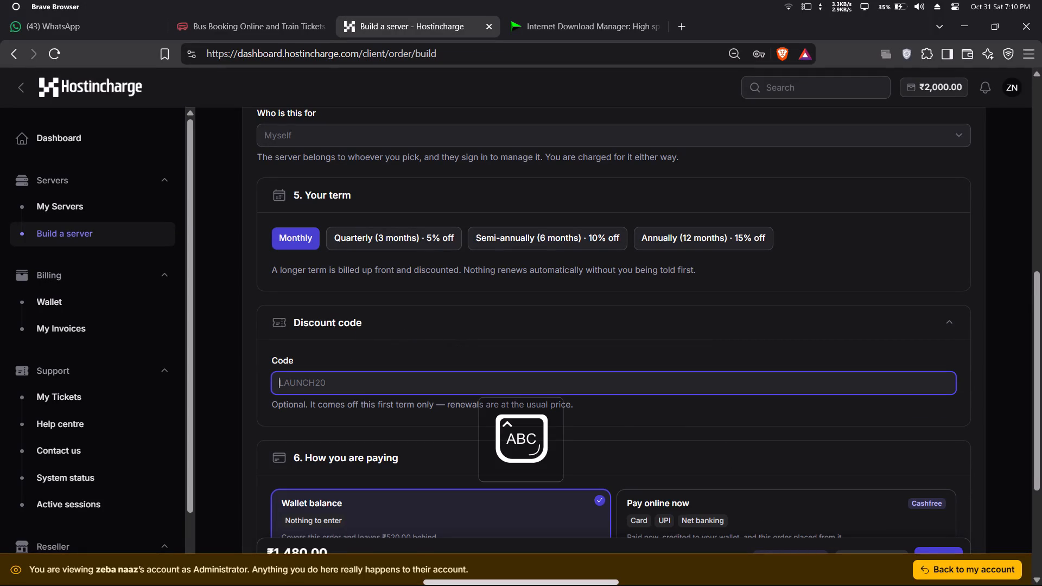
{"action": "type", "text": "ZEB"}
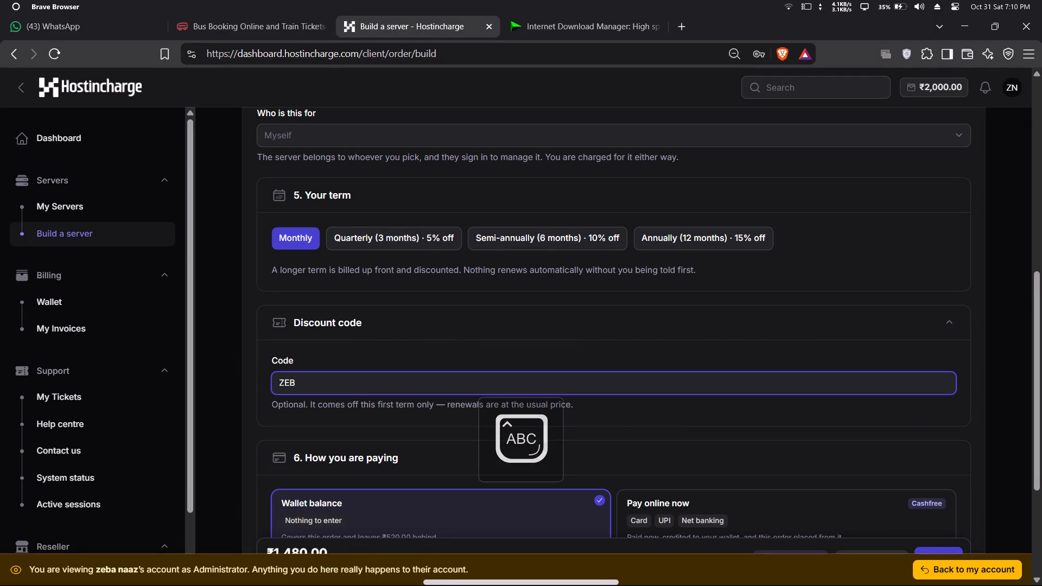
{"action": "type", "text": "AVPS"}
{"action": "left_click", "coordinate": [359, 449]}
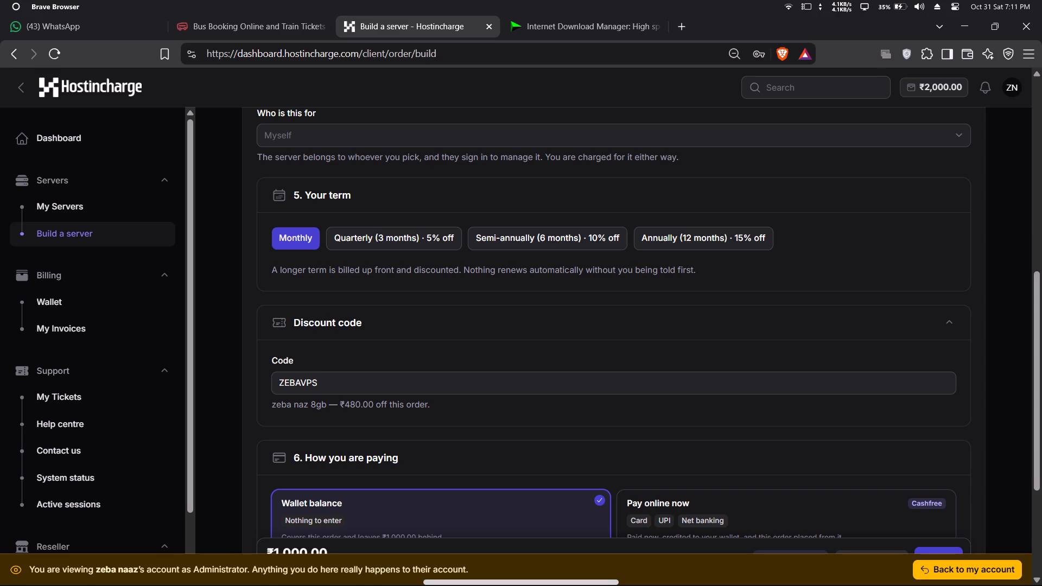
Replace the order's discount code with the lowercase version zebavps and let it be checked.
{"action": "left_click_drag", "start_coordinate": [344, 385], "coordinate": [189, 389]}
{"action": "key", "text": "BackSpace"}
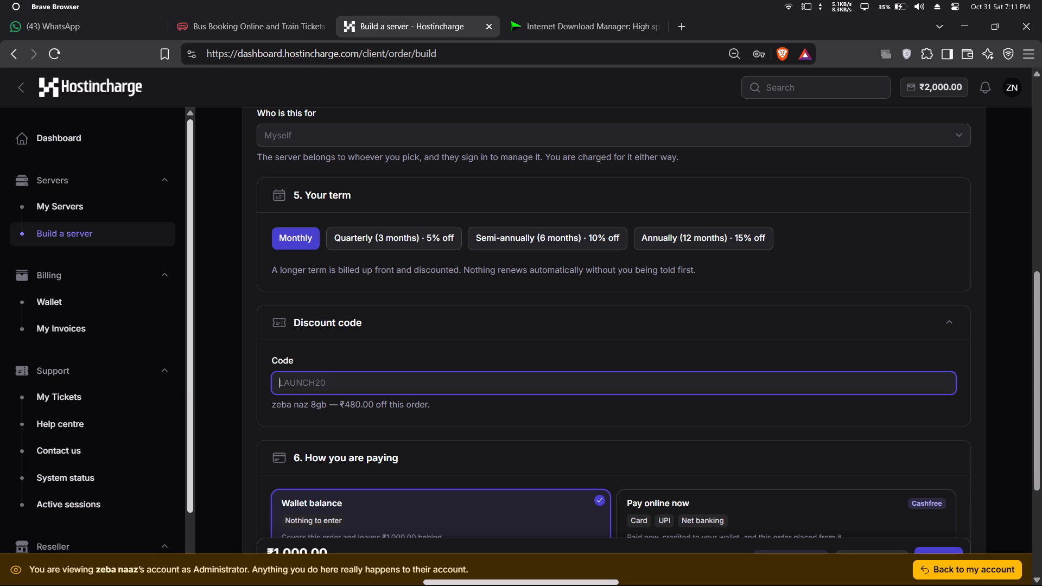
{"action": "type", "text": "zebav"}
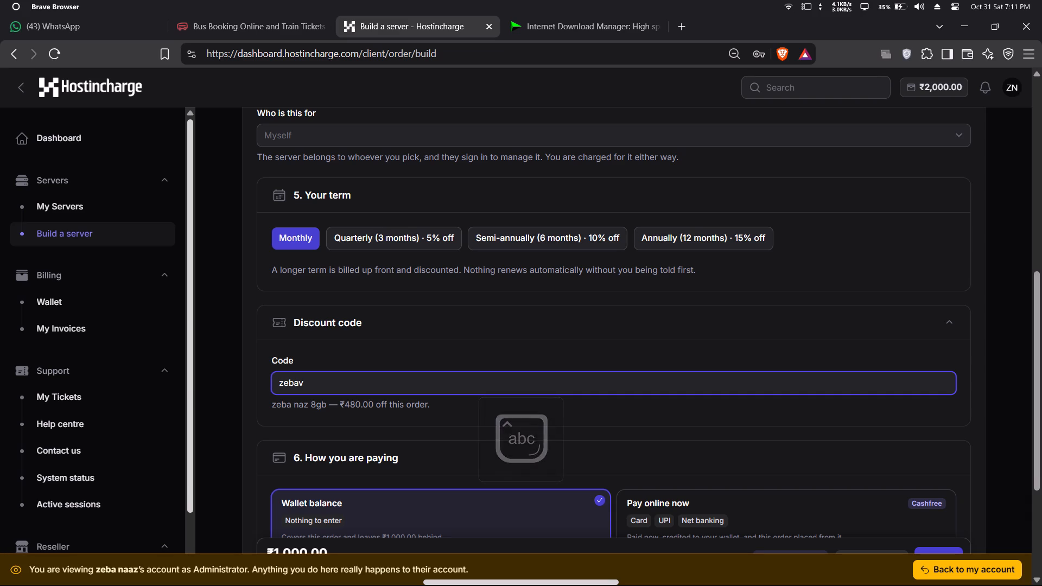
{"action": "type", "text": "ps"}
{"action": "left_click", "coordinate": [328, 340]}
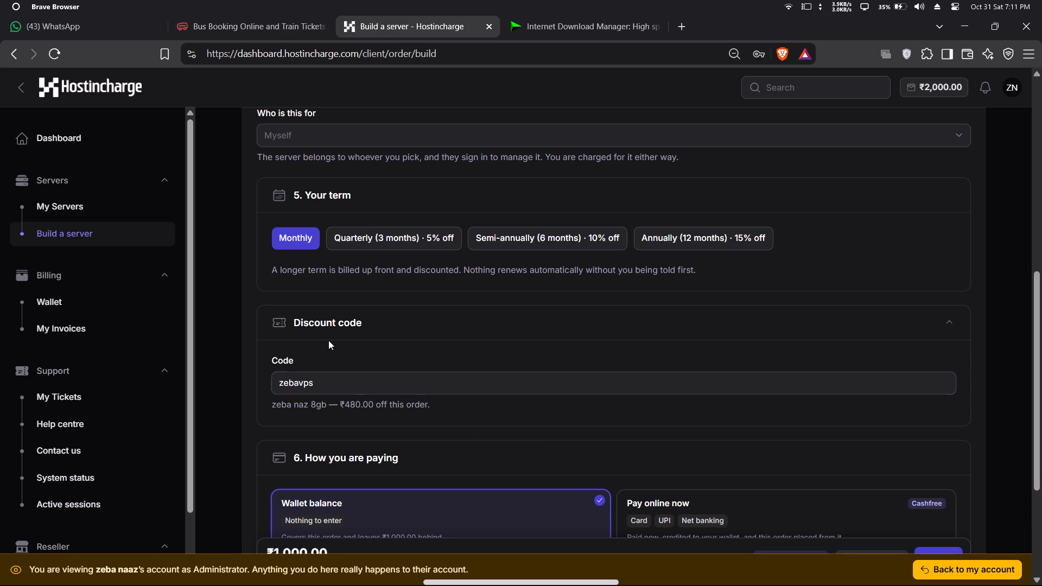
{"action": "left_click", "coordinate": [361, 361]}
Clear the lowercase discount code from the server order.
{"action": "left_click_drag", "start_coordinate": [332, 383], "coordinate": [213, 390]}
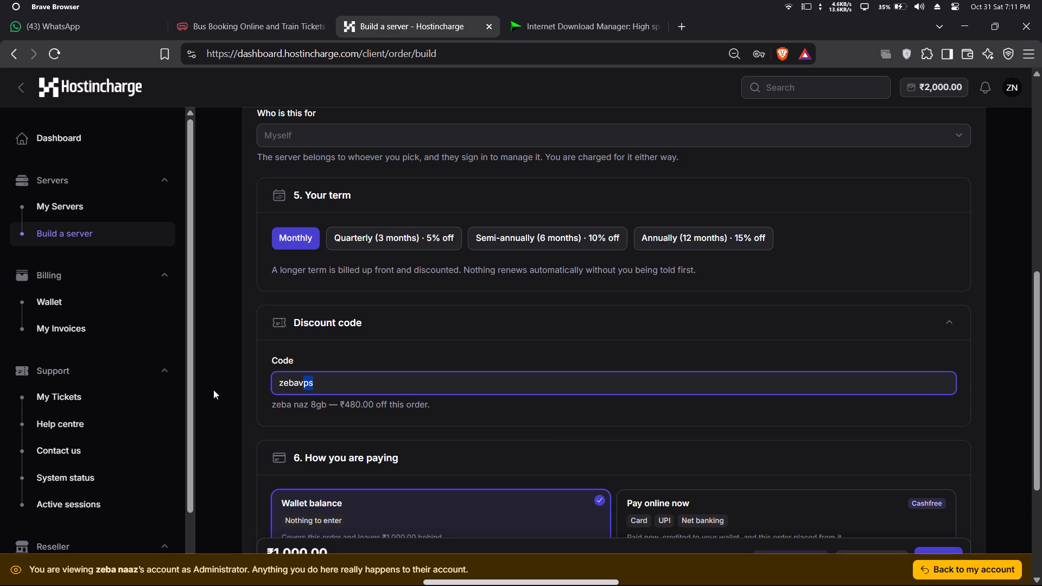
{"action": "key", "text": "BackSpace"}
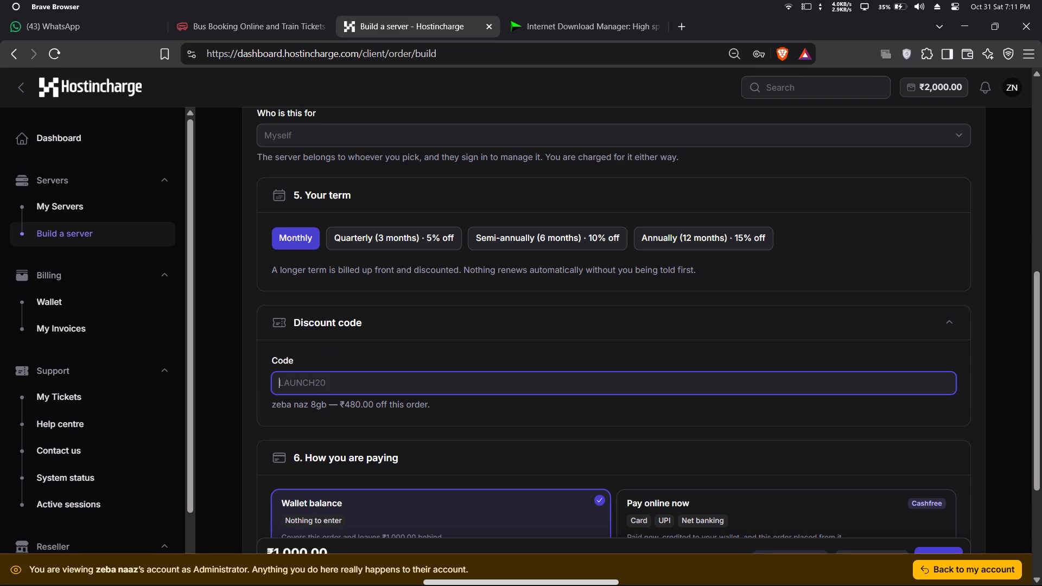
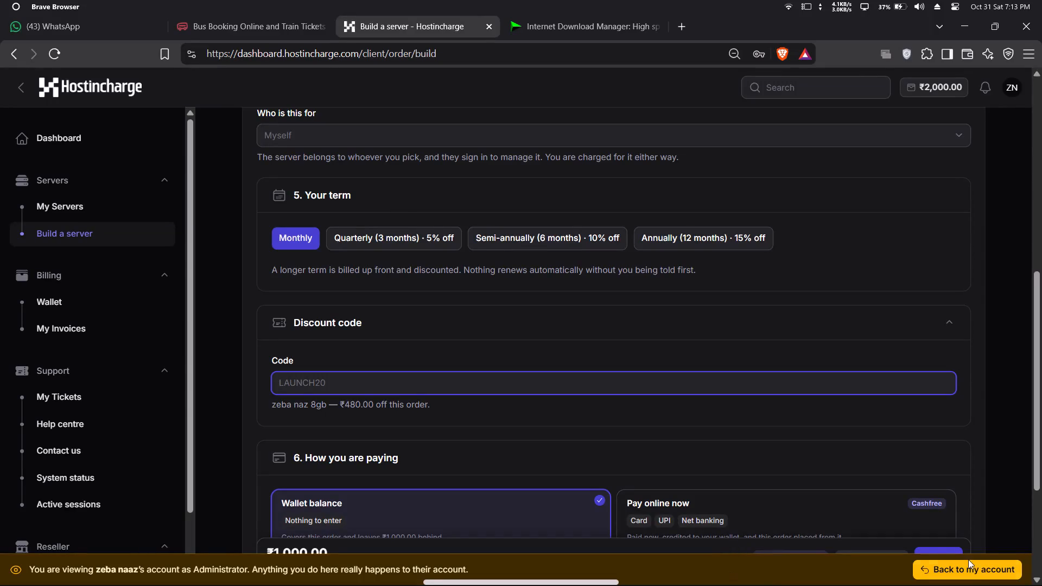
Stop viewing as the customer and return to the administrator account.
{"action": "left_click", "coordinate": [981, 568]}
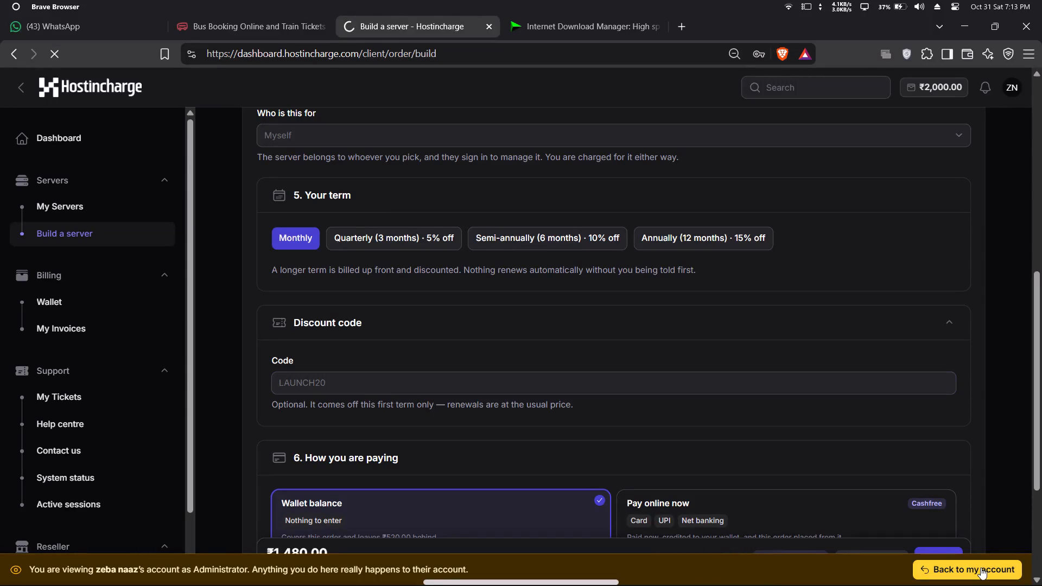